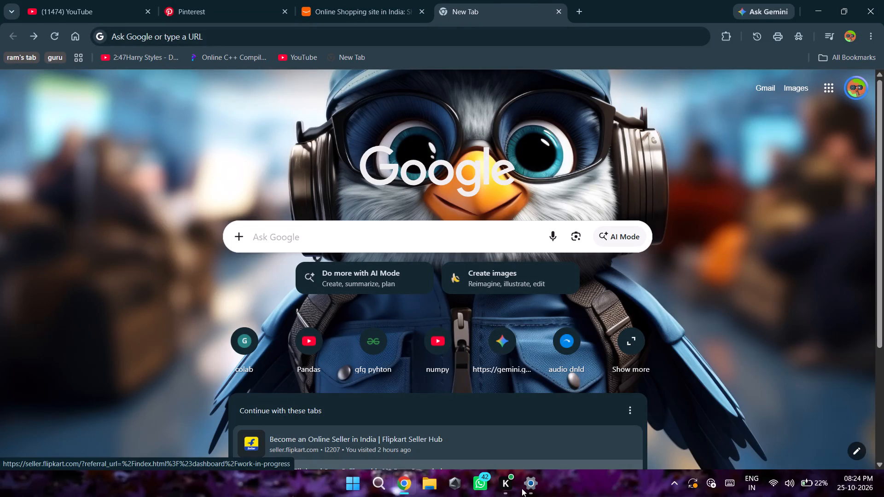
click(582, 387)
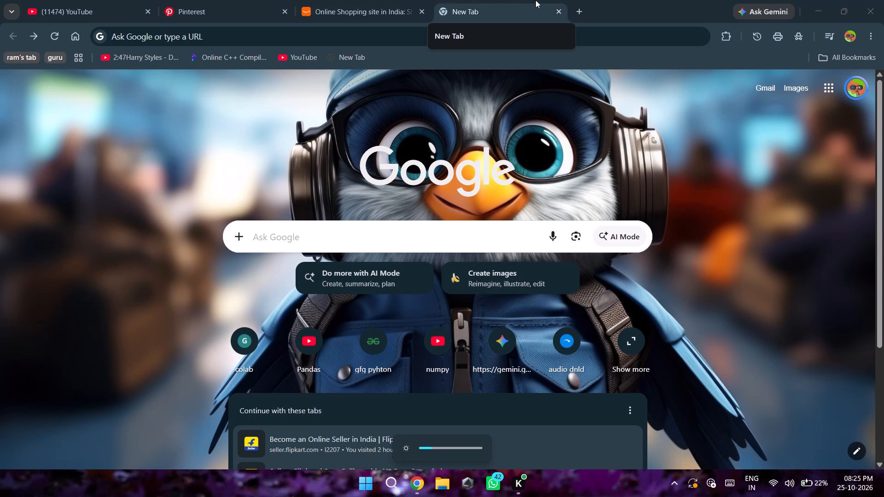
Switch to the YouTube tab, search for "best app for design" and look over the results.
click(136, 0)
click(303, 69)
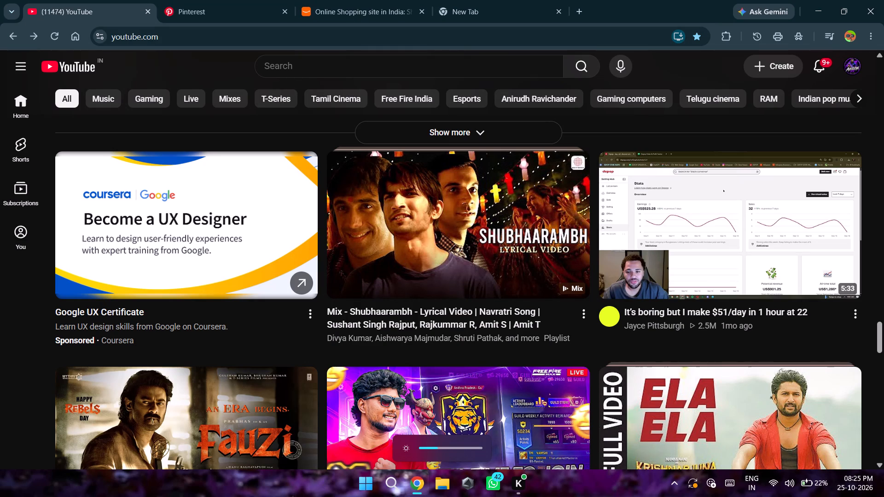
text(best app for desgin)
key(BackSpace)
key(BackSpace)
key(BackSpace)
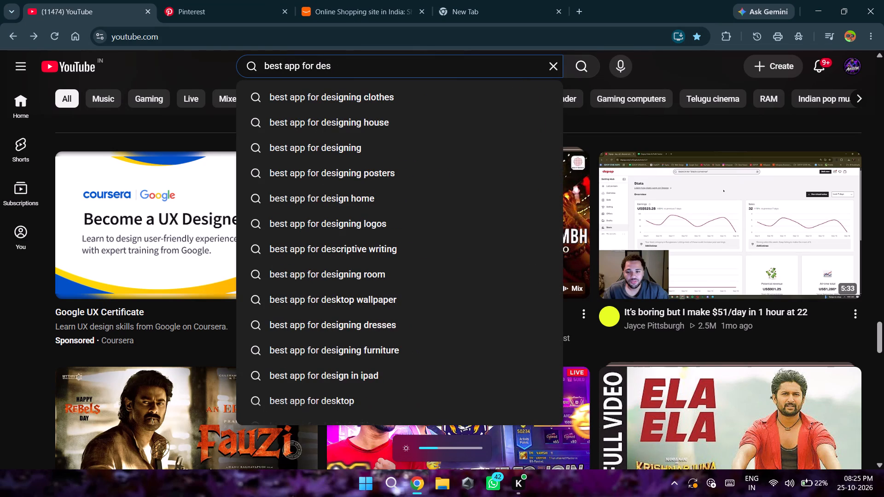
text(ign)
key(Return)
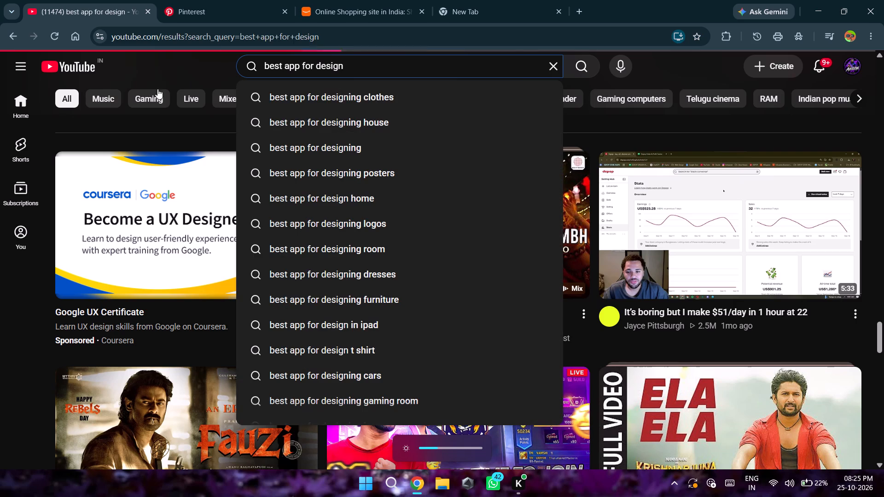
click(177, 129)
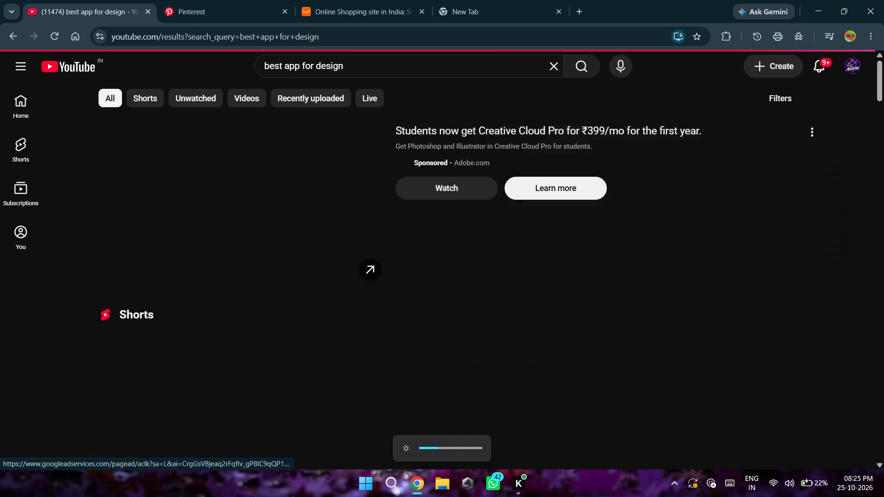
scroll(283, 242, down, 4)
scroll(283, 242, up, 4)
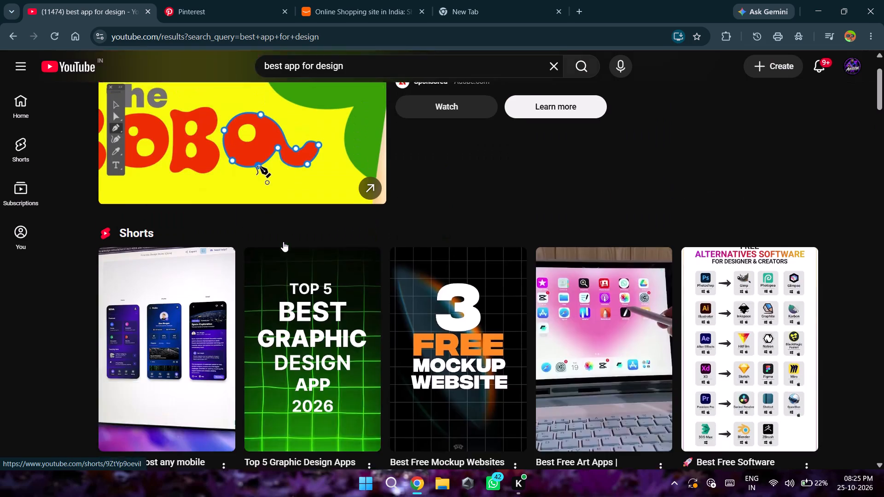
Refine the YouTube search to "best app for design clothes" and look through the results.
click(393, 67)
key(space)
text(clothes)
key(Return)
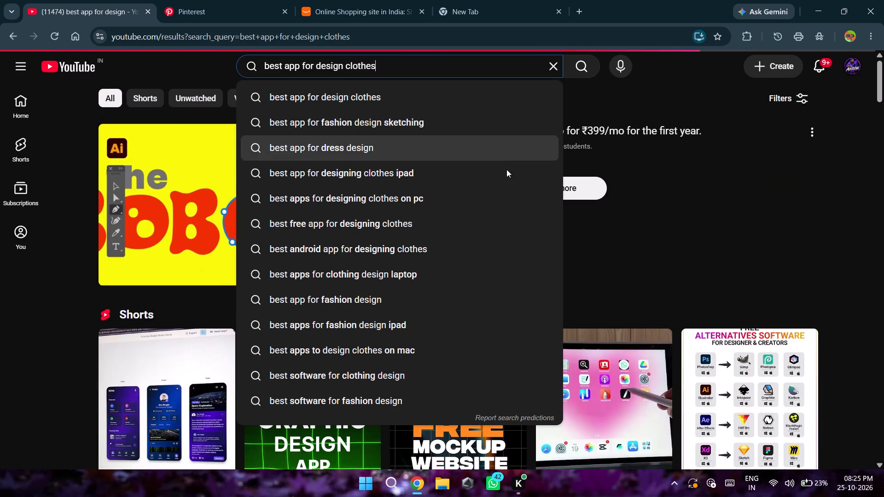
scroll(306, 237, down, 2)
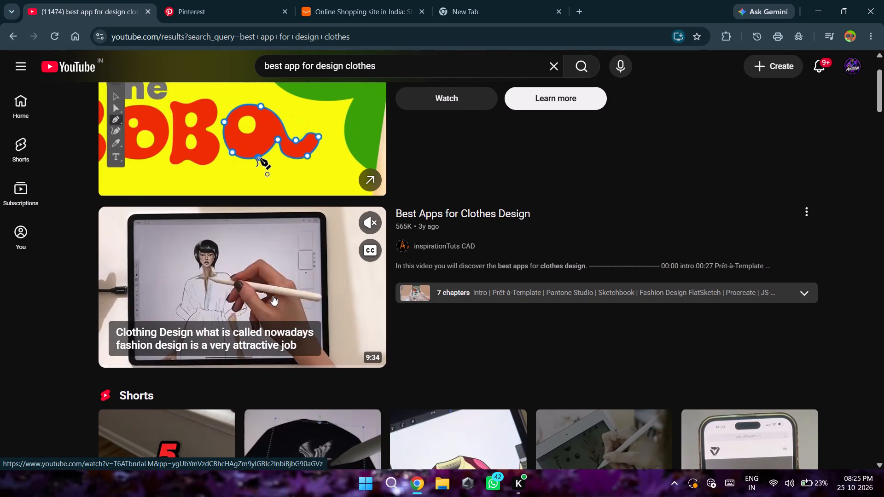
scroll(273, 295, down, 5)
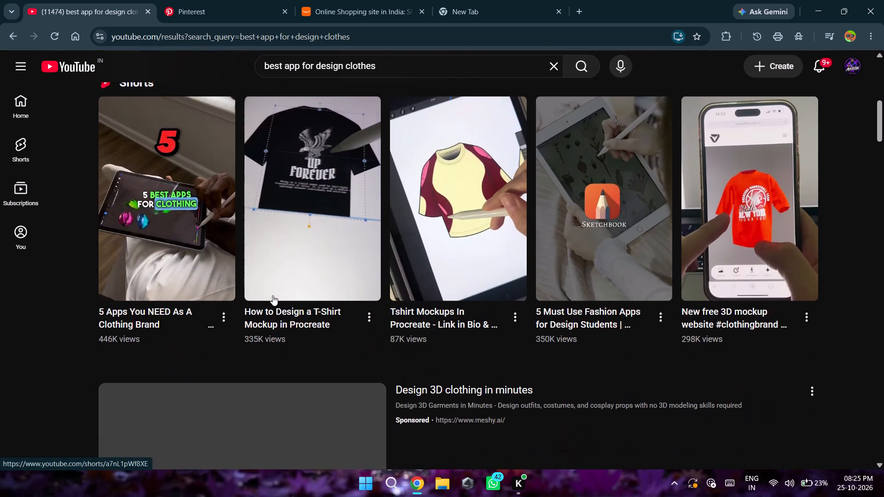
scroll(273, 295, down, 1)
scroll(273, 295, right, 1)
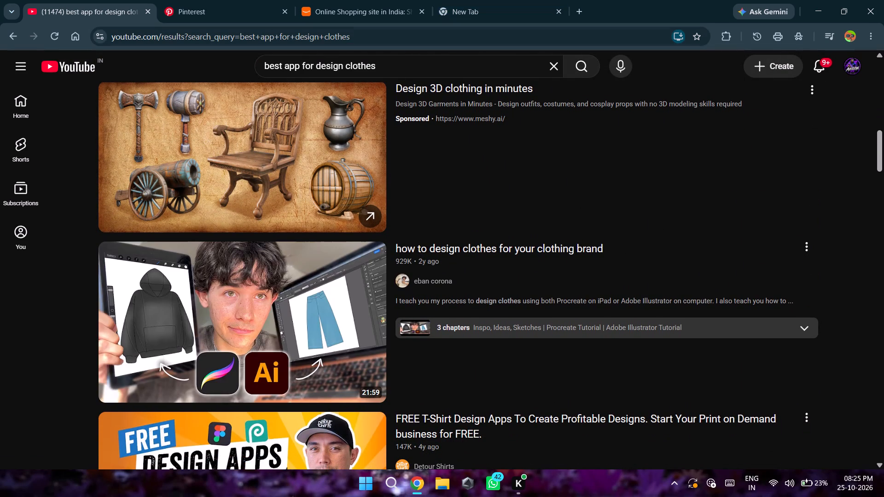
Narrow the YouTube search to "best app for design clothes laptop" and look over the suggested Shorts.
click(405, 62)
key(space)
text(laptop)
key(Return)
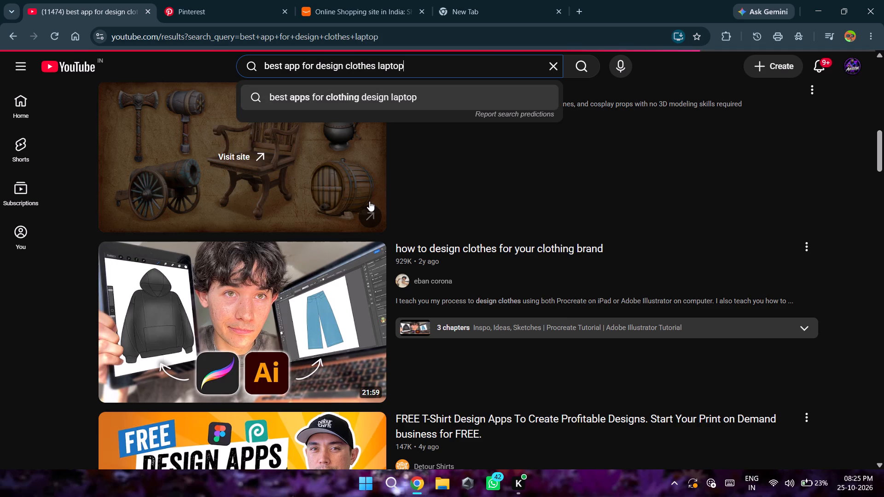
scroll(320, 226, down, 2)
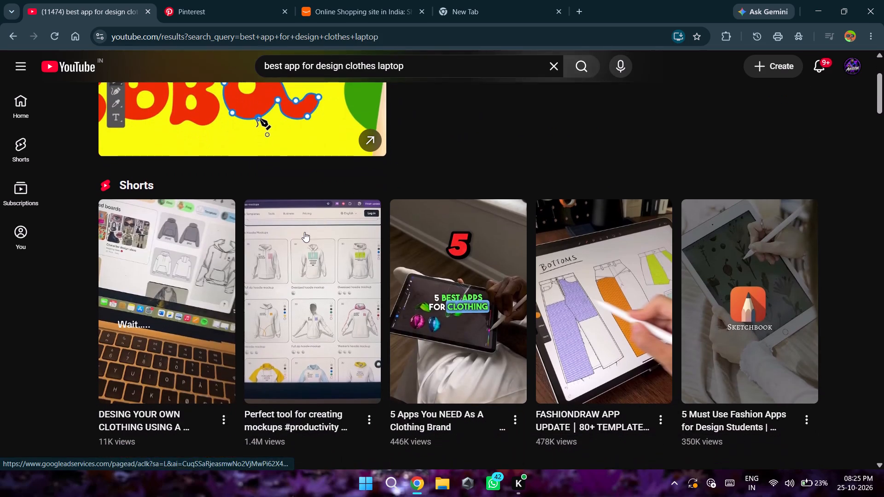
scroll(193, 286, down, 1)
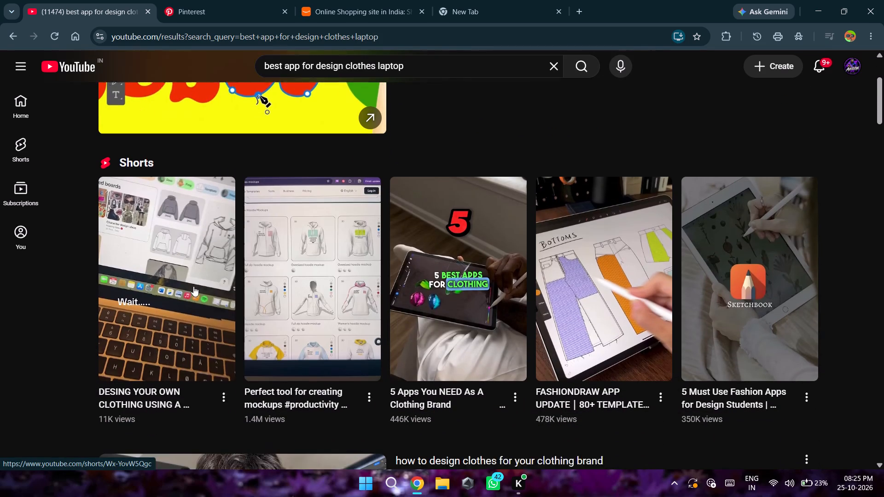
scroll(193, 286, down, 1)
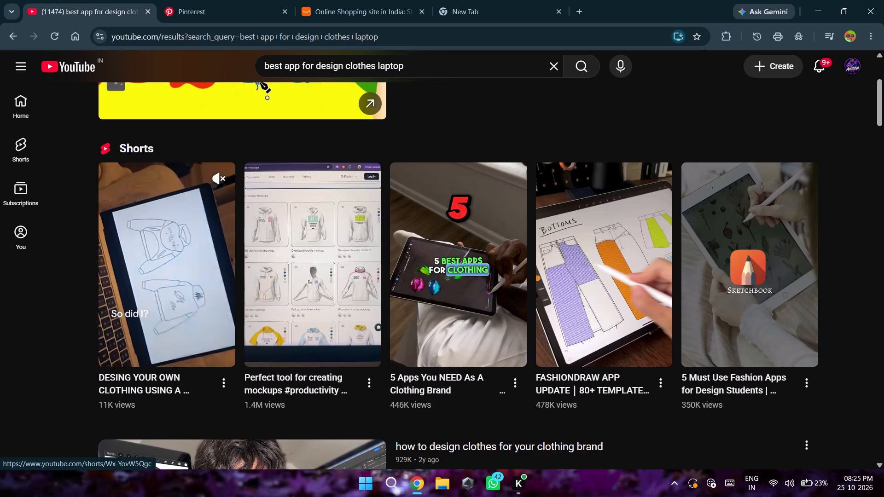
Watch the Short about designing your own clothing using a MacBook, with its comments closed.
click(179, 286)
scroll(416, 287, down, 1)
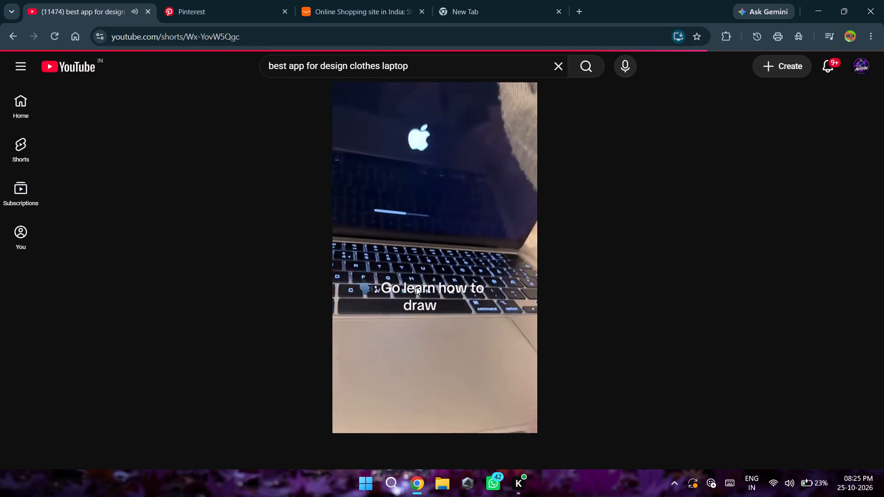
scroll(416, 287, down, 1)
click(564, 301)
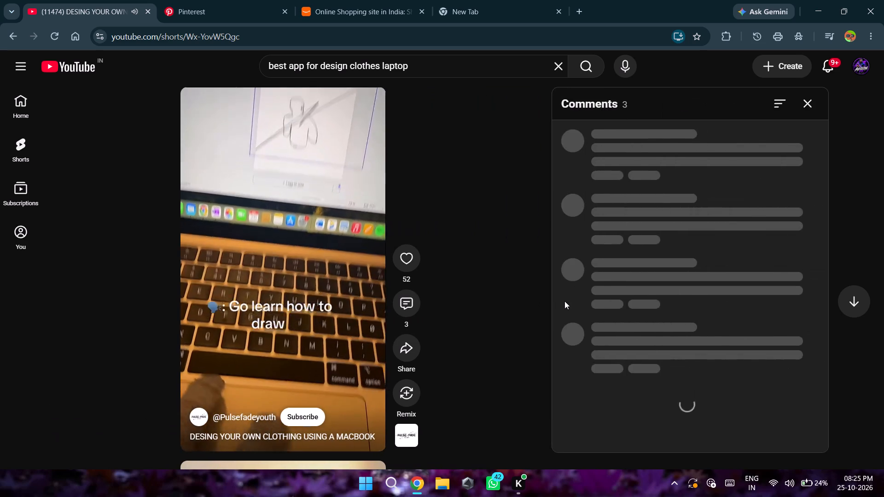
click(802, 96)
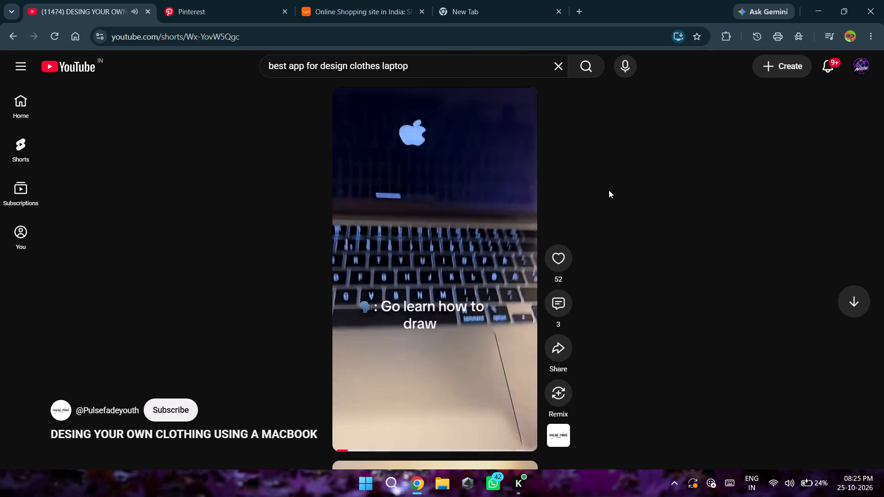
Return to the search results and open the Short "Perfect tool for creating mockups".
scroll(609, 190, right, 2)
click(349, 310)
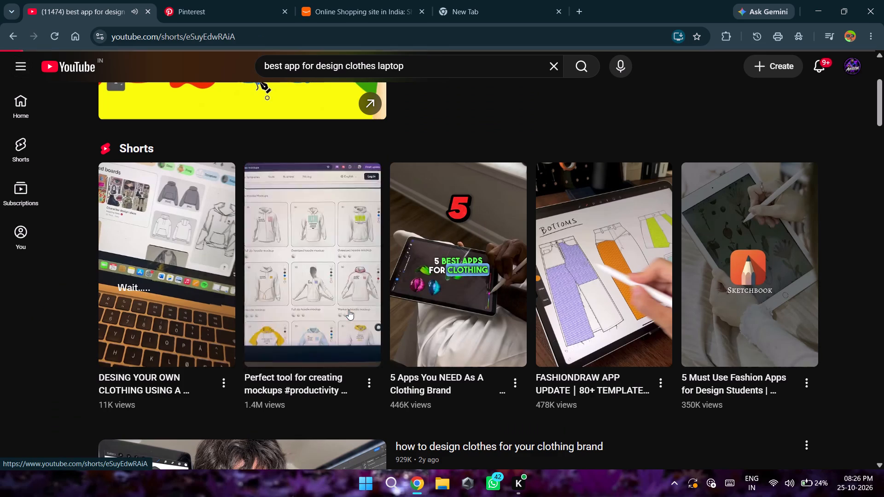
Go back to the results and watch the Short "5 Apps You NEED As A Clothing Brand".
scroll(349, 310, right, 2)
click(445, 275)
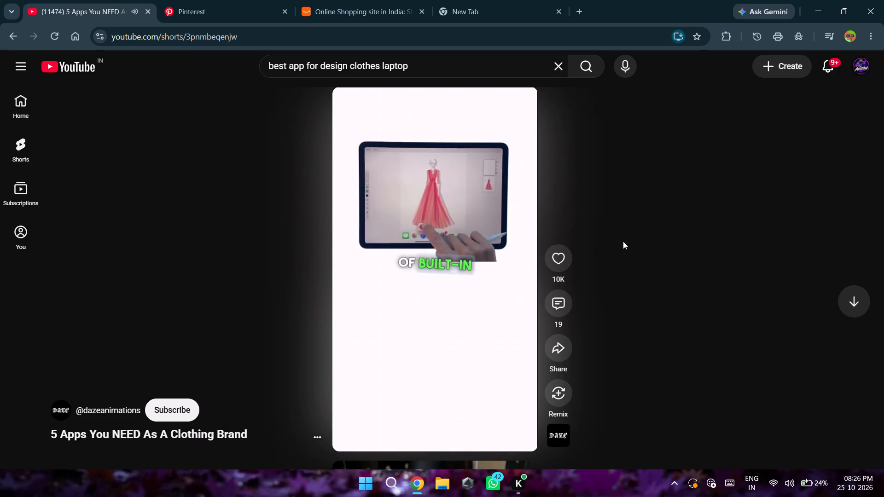
Return to the laptop clothes-design results and examine the videos below the Shorts.
scroll(623, 241, right, 4)
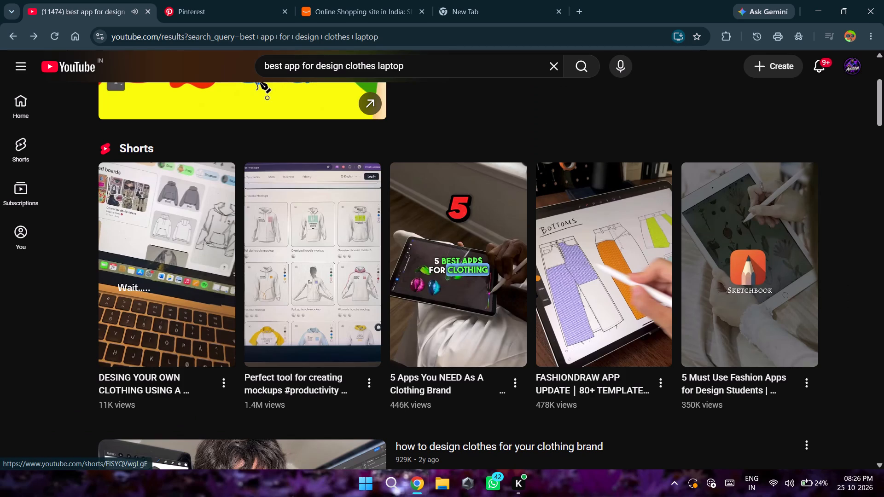
scroll(453, 262, down, 3)
scroll(453, 262, right, 1)
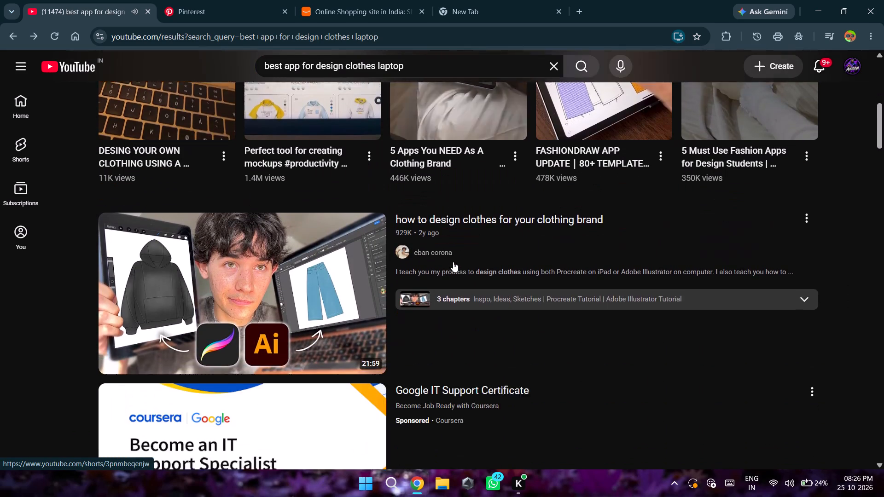
scroll(453, 262, right, 1)
scroll(453, 262, down, 2)
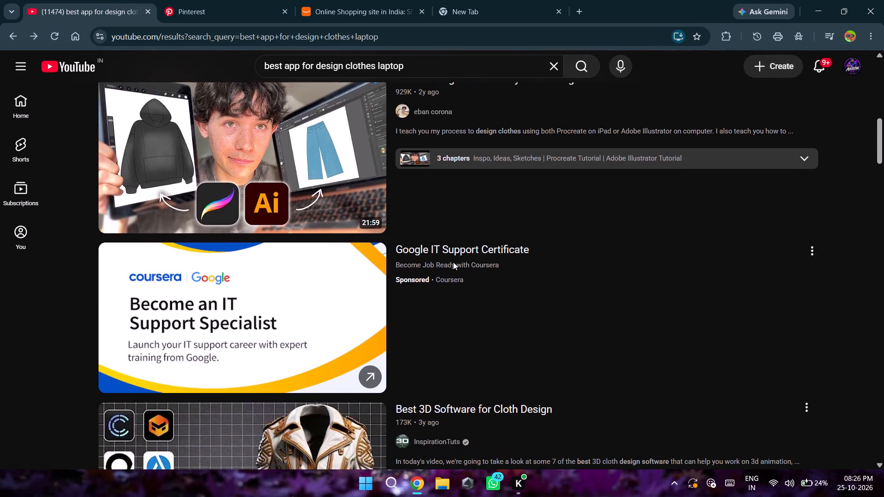
Change the YouTube search to the suggestion "best app for designing posters" and look through the results.
scroll(453, 262, right, 3)
click(381, 67)
key(BackSpace)
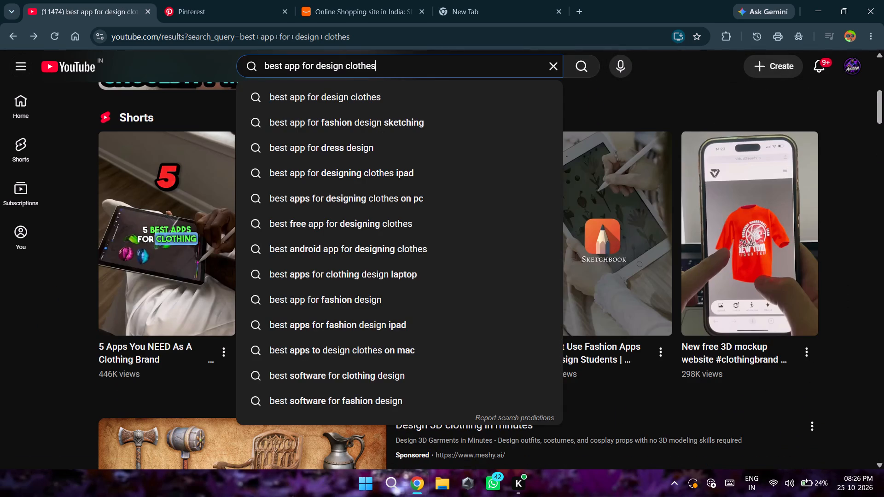
key(BackSpace)
key(BackSpace)
key(BackSpace)
key(BackSpace)
key(BackSpace)
key(BackSpace)
key(BackSpace)
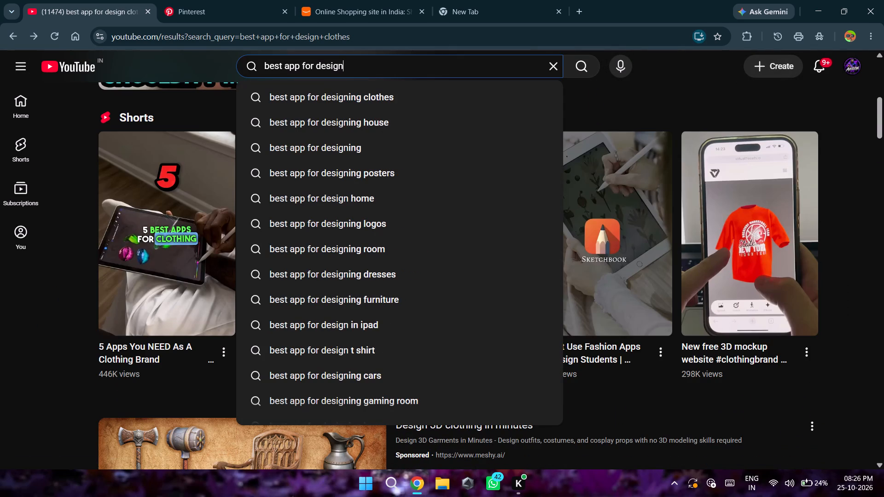
click(338, 180)
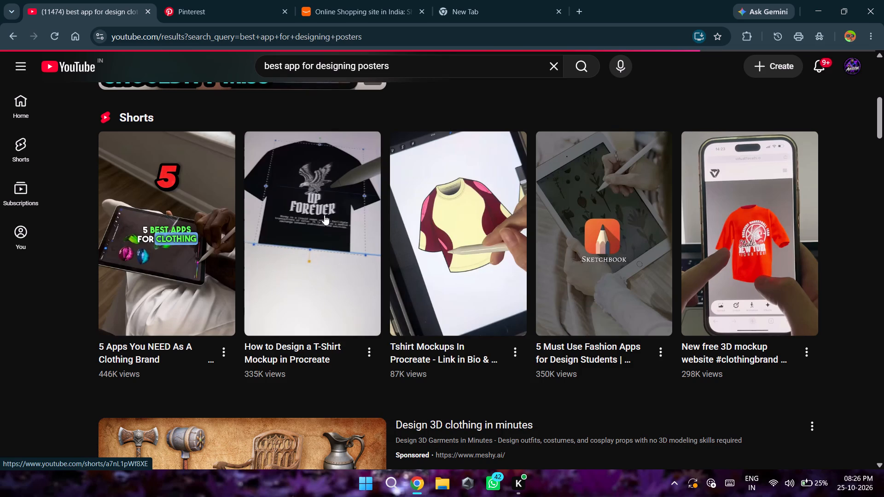
scroll(296, 288, down, 2)
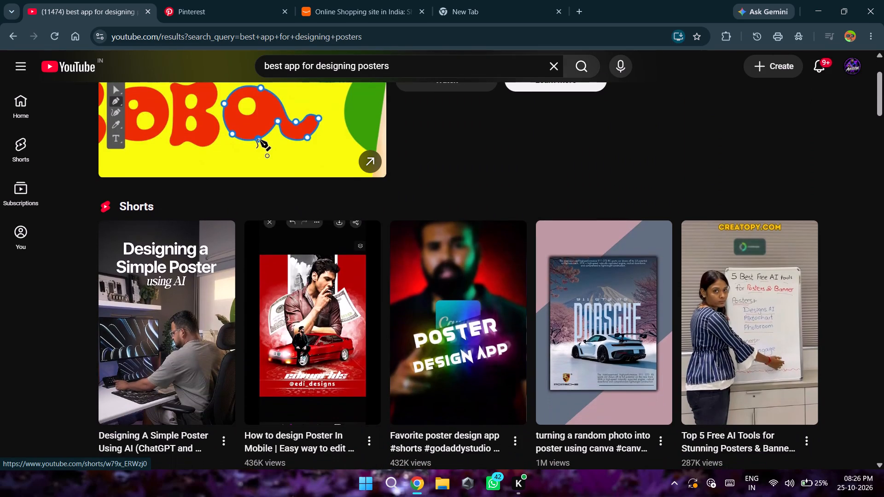
scroll(190, 327, down, 1)
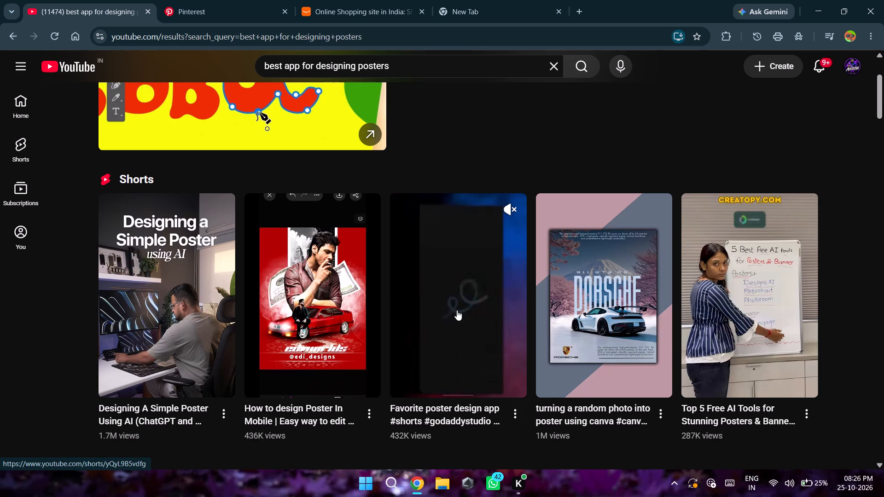
scroll(457, 310, down, 4)
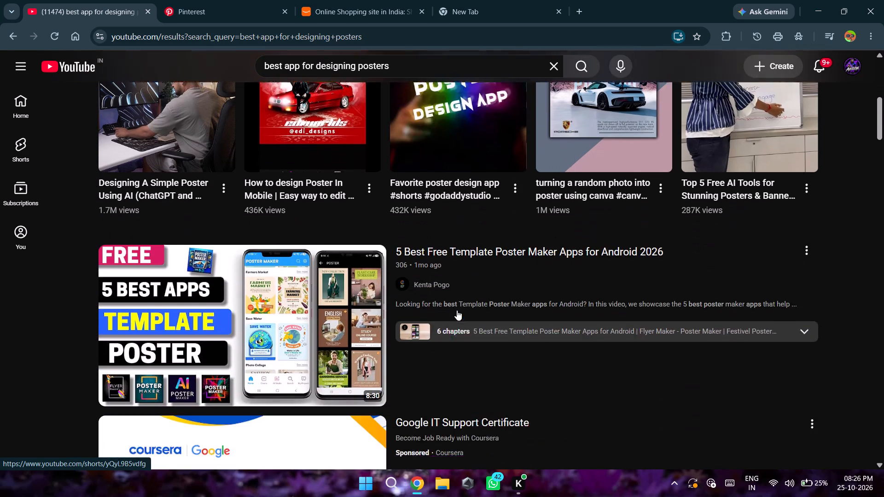
scroll(457, 310, right, 8)
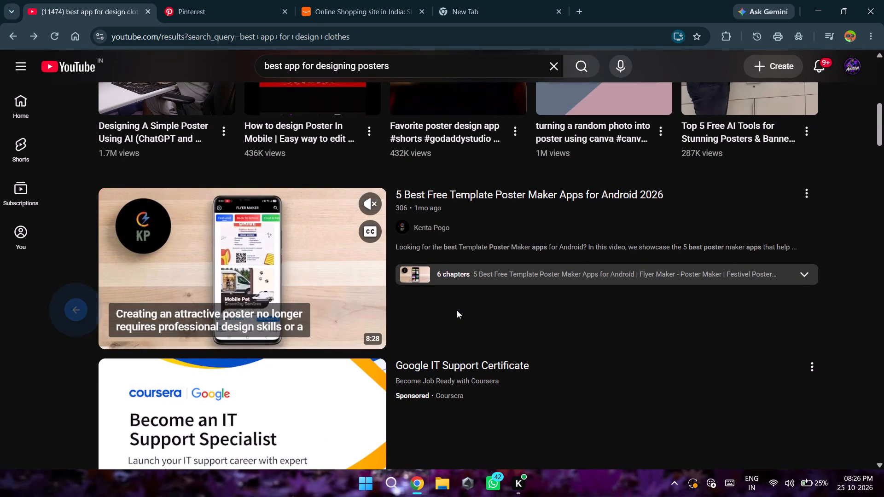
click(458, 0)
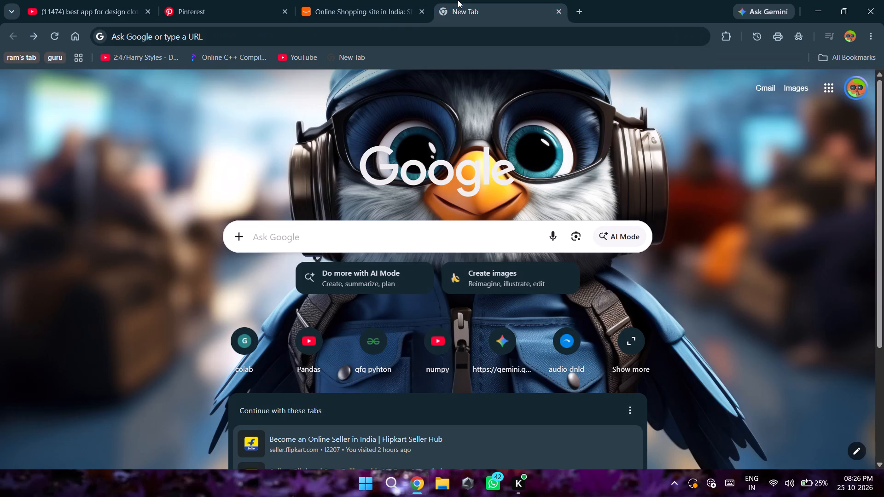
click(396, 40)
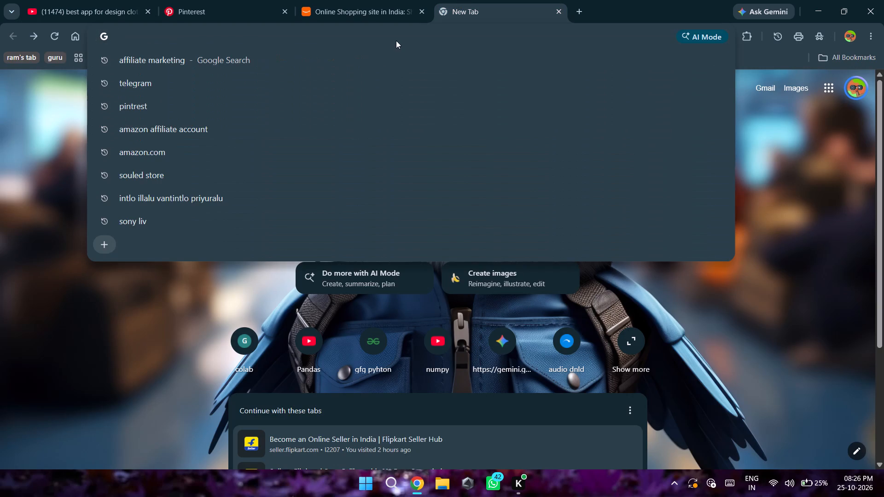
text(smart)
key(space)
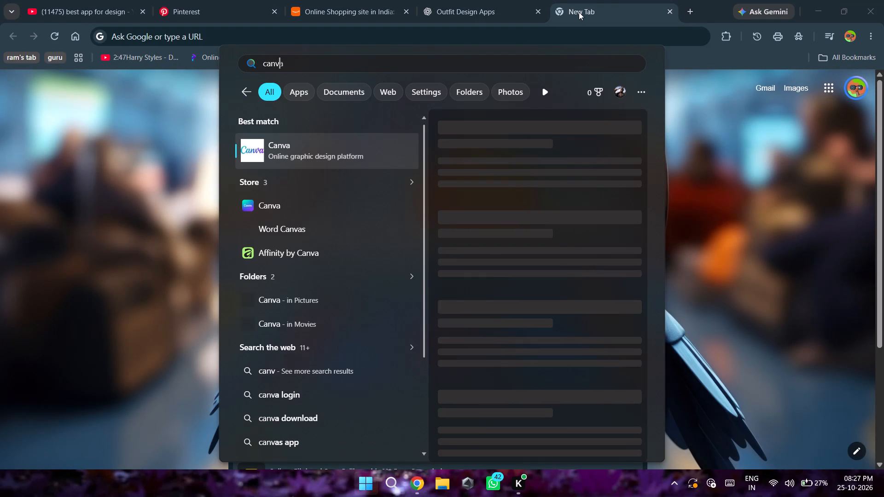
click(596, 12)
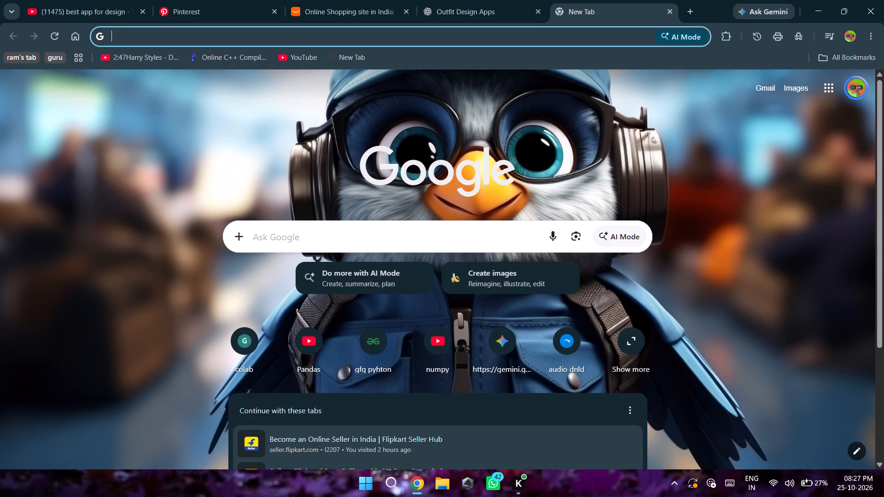
Open the Canva website in the new tab.
click(566, 36)
text(canva)
key(Return)
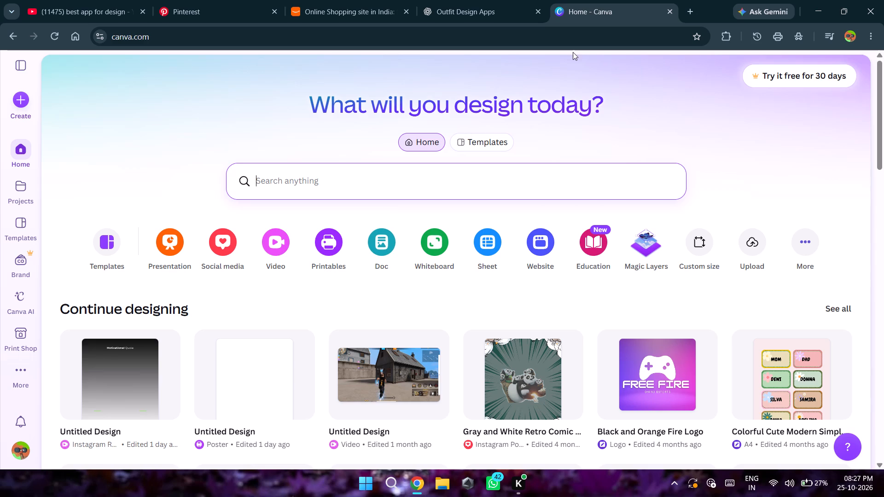
Search Google for "clothes designer" in another new tab.
click(685, 6)
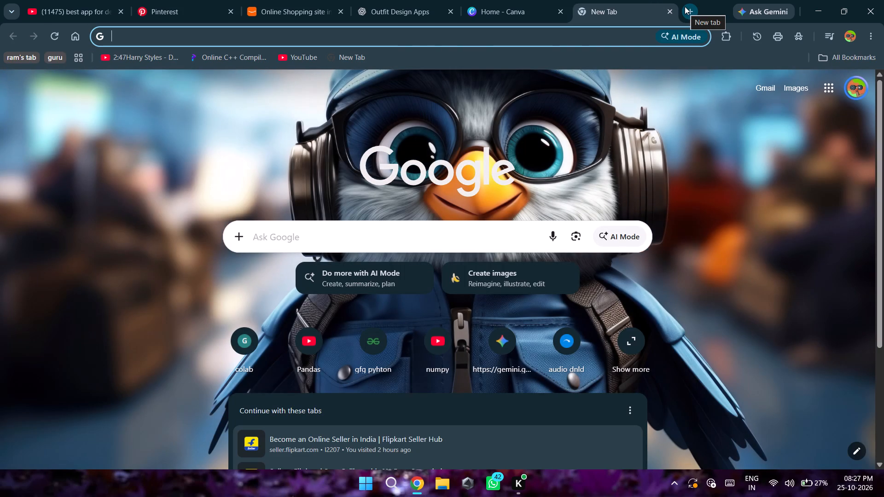
text(cloths)
key(BackSpace)
text(es de)
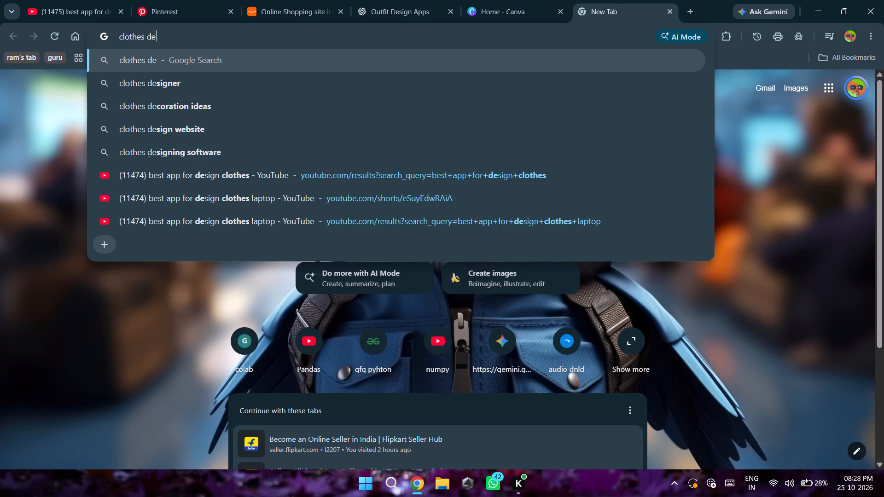
text(sign)
key(Return)
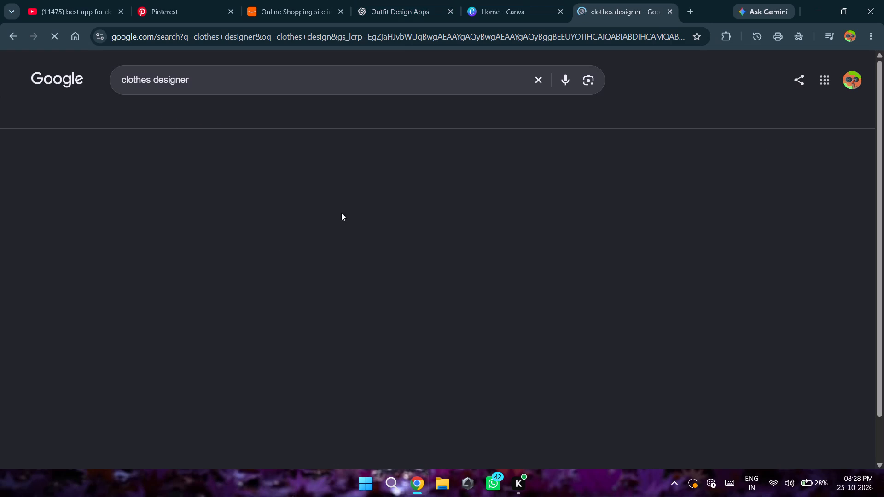
Open Canva's T-Shirt Design Maker from the search results and start creating a T-shirt.
scroll(226, 314, down, 3)
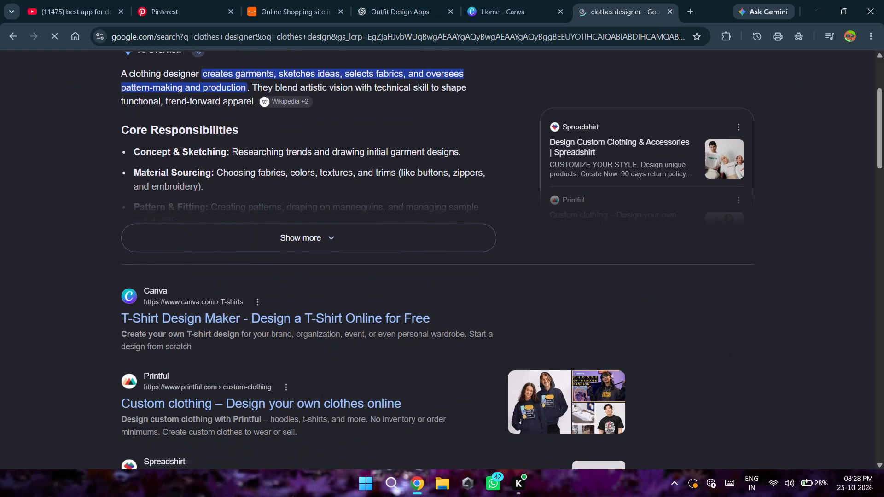
click(216, 318)
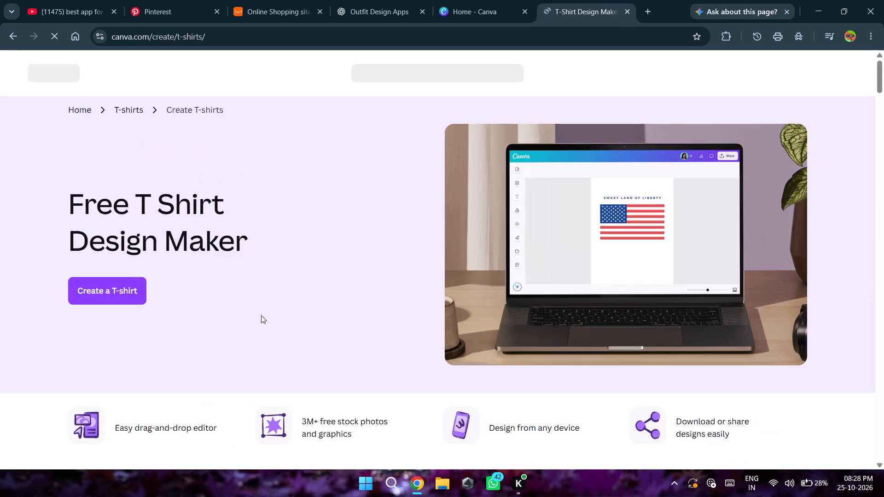
scroll(261, 315, down, 5)
scroll(261, 315, up, 5)
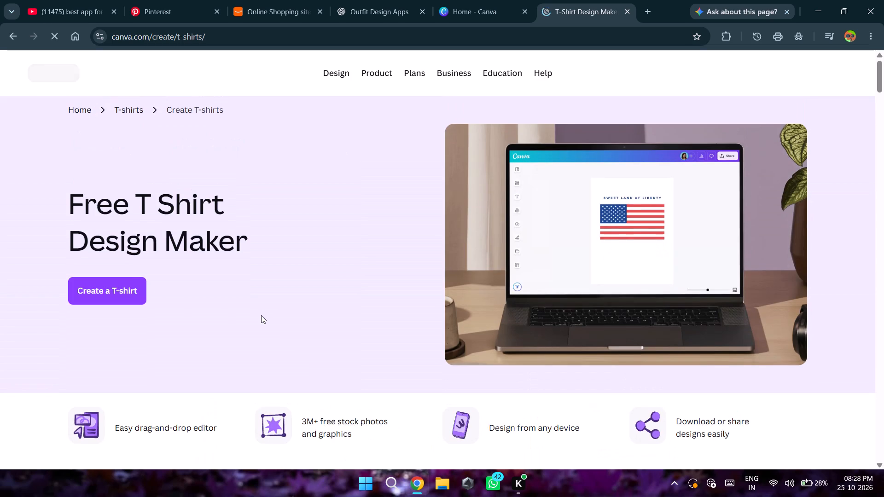
click(111, 295)
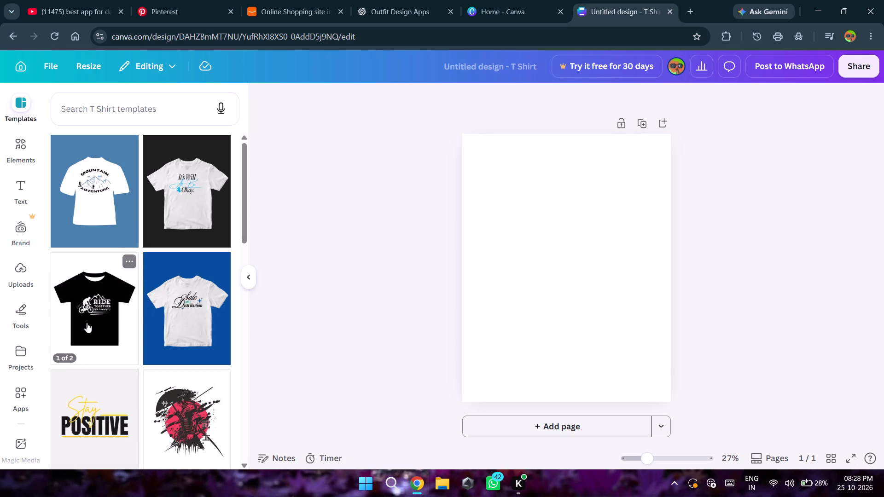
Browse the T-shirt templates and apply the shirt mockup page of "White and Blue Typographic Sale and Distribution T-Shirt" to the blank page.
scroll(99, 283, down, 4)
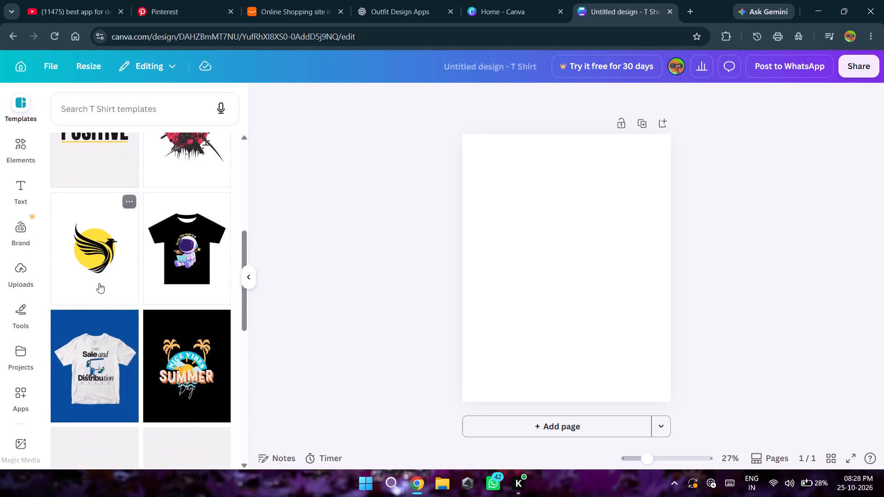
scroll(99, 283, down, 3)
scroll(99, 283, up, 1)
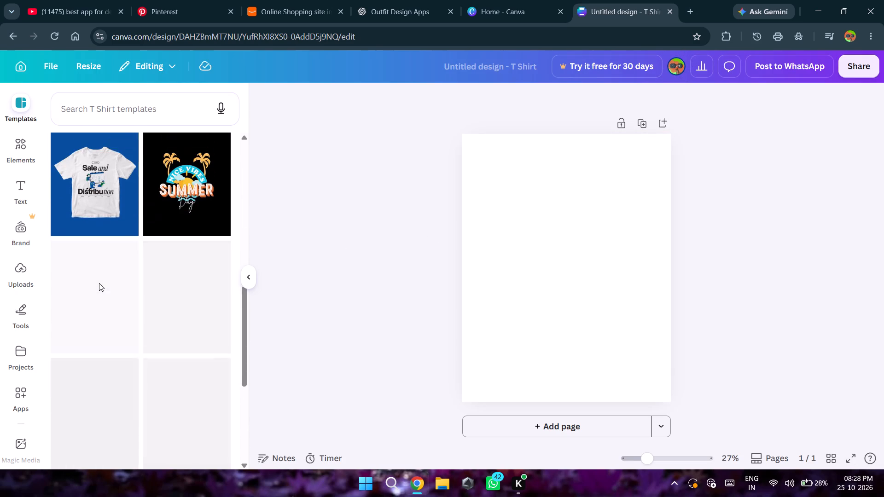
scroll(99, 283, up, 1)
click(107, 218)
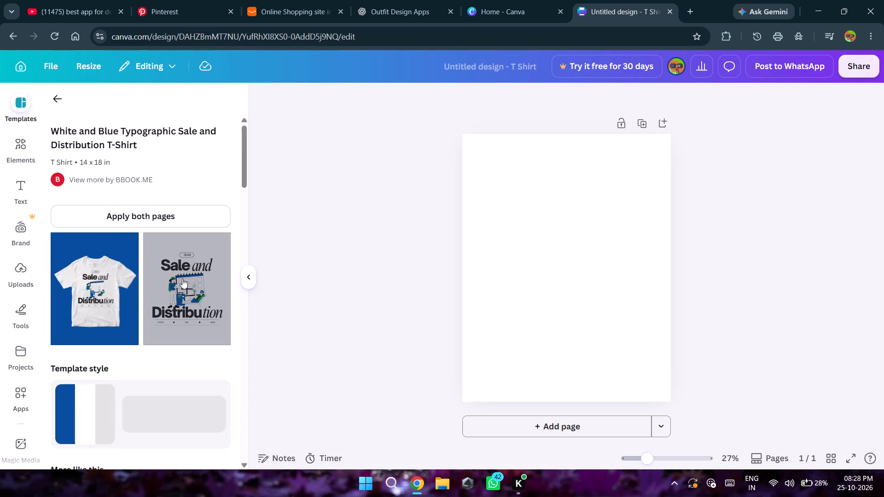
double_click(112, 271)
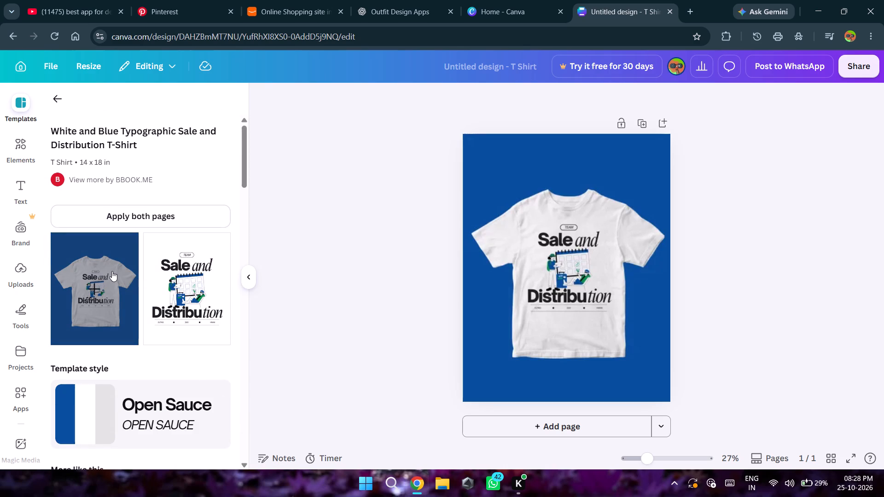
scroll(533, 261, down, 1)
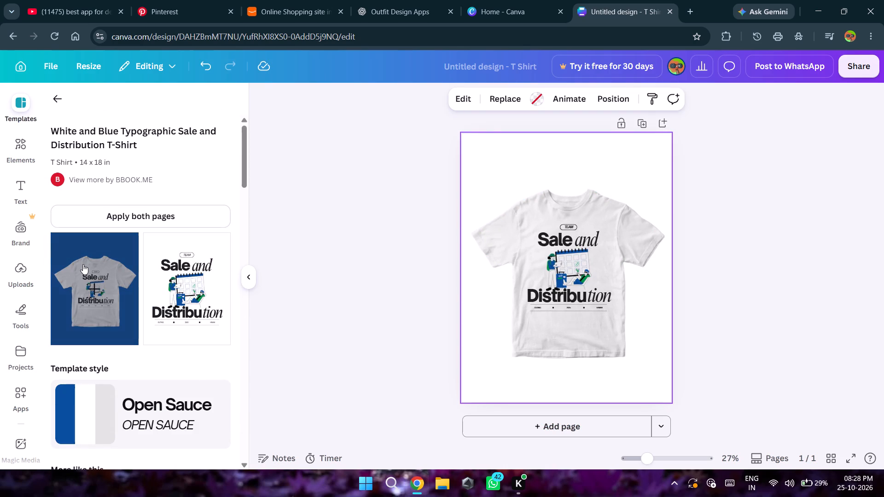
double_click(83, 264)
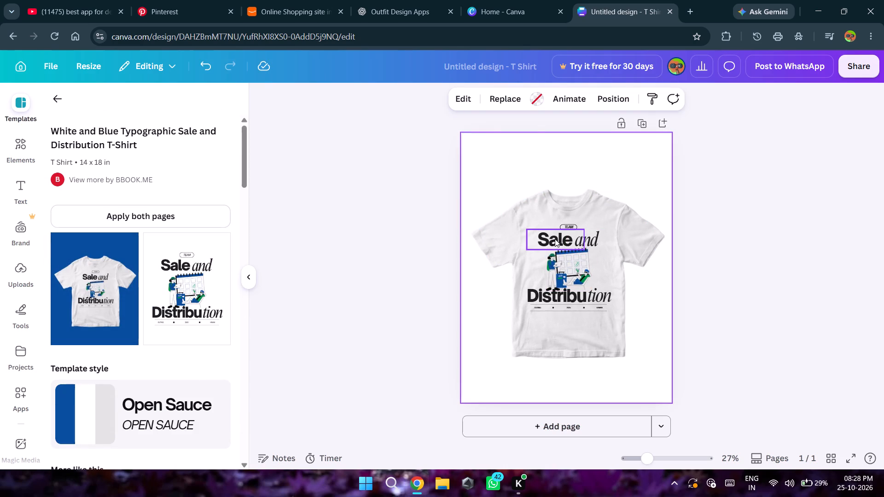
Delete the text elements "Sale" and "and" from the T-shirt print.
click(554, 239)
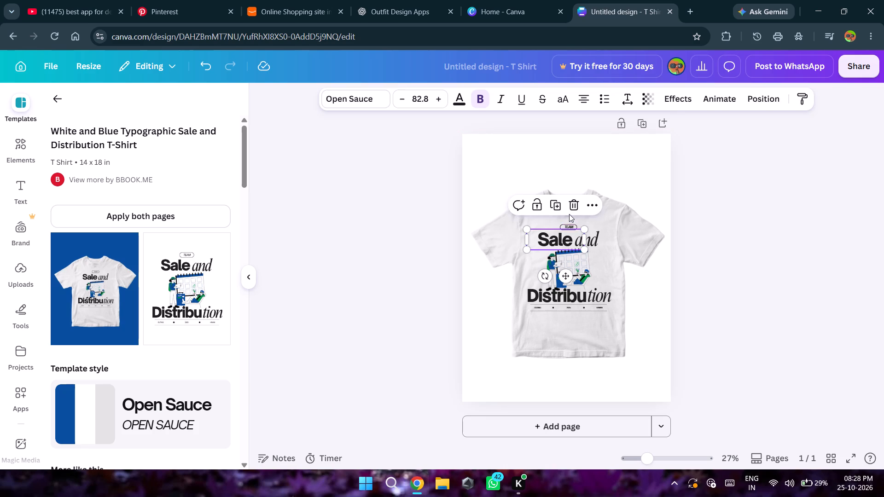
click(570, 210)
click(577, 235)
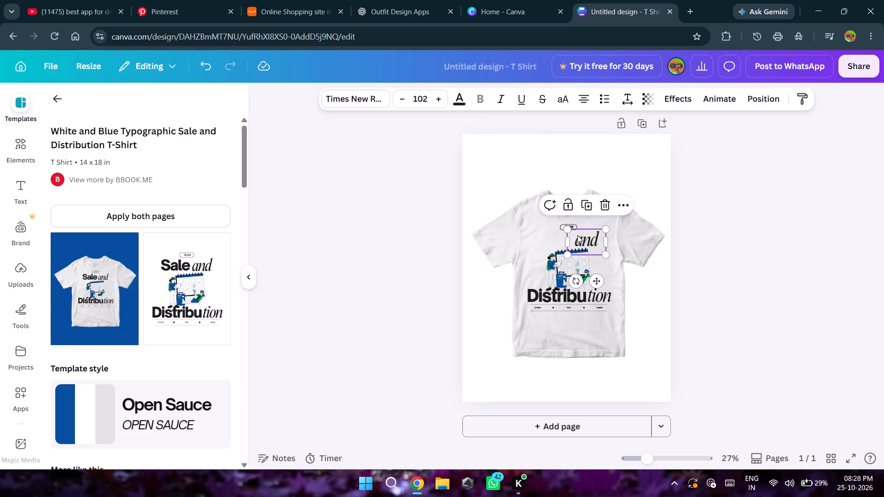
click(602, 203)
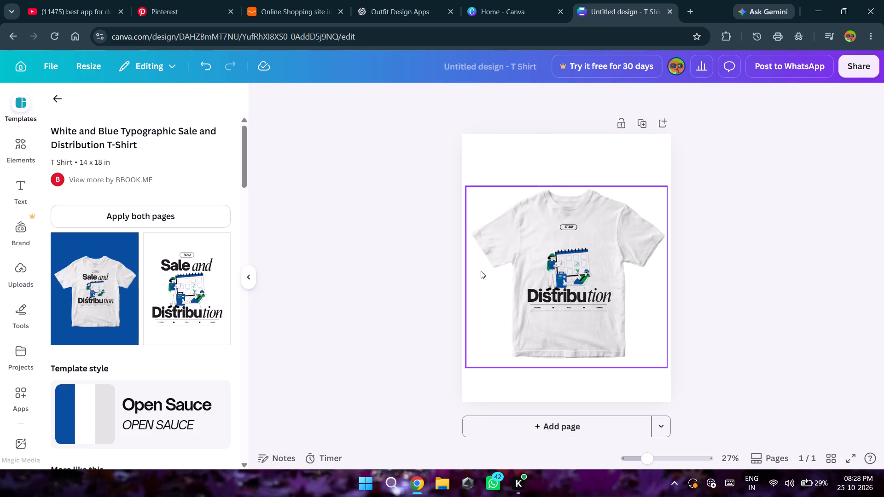
Choose the similar template "White Minimalist Mountain Adventure T-shirt Design" and apply both of its pages to the design.
scroll(172, 300, down, 4)
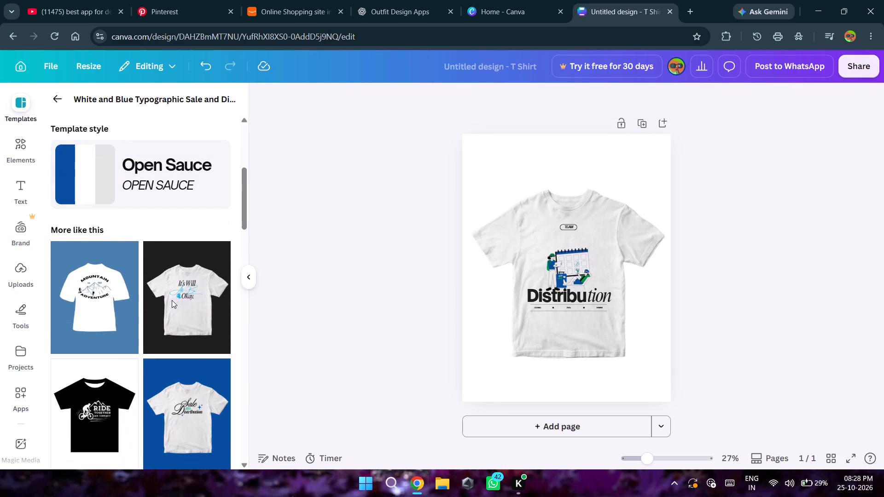
scroll(172, 300, down, 1)
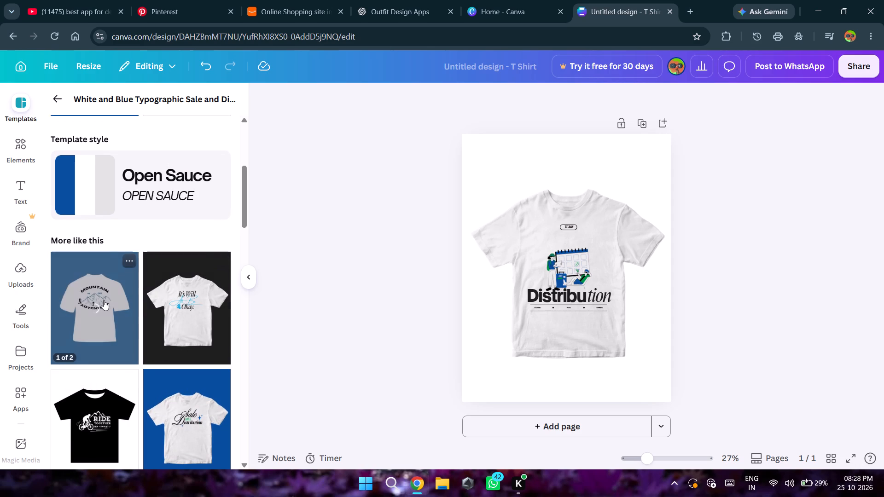
double_click(104, 300)
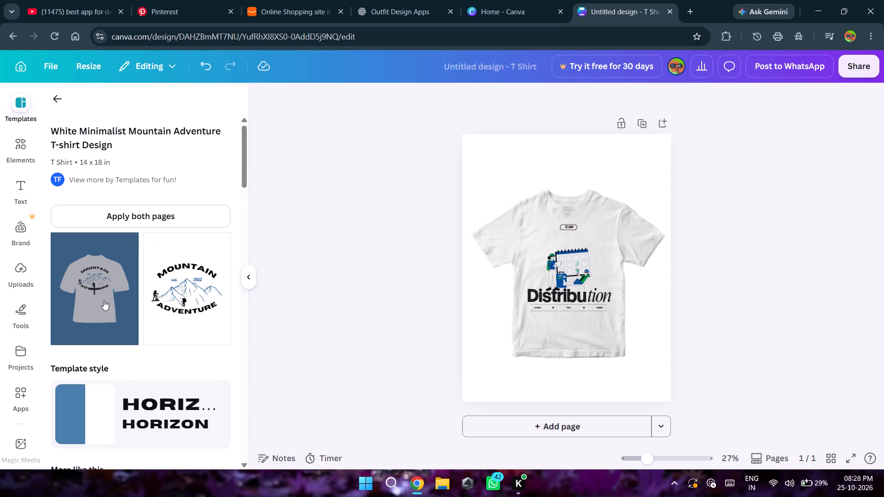
click(117, 214)
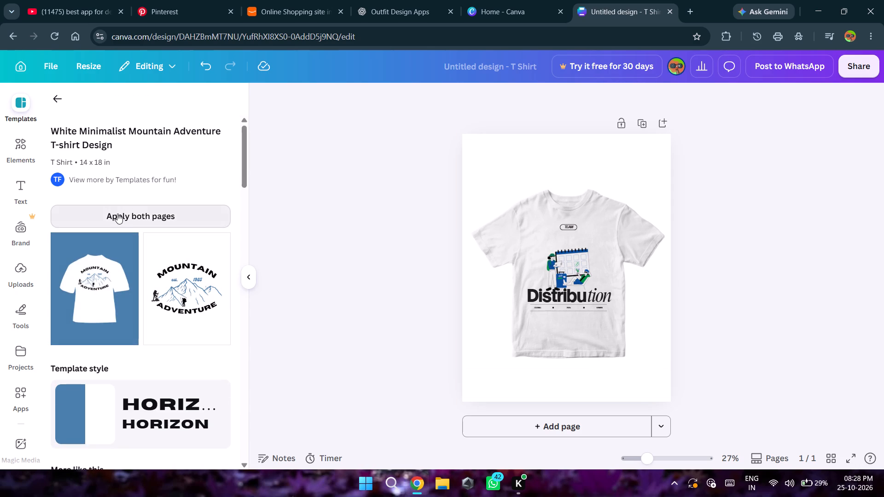
scroll(543, 212, left, 1)
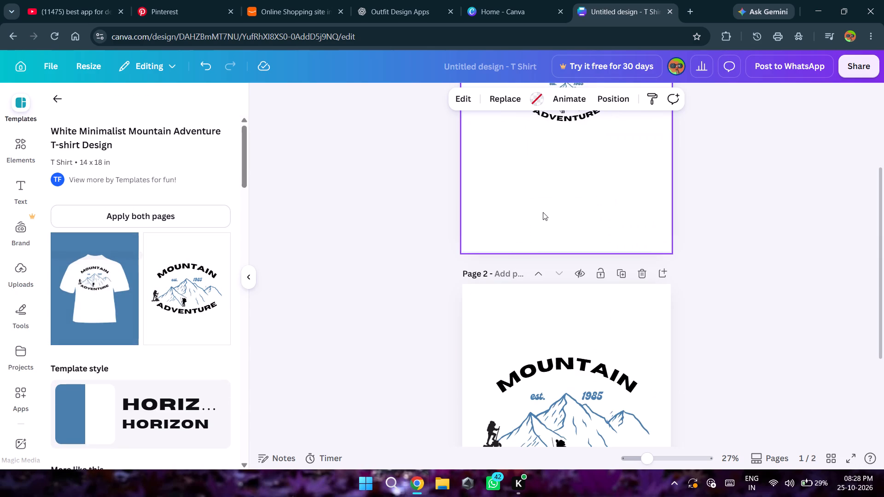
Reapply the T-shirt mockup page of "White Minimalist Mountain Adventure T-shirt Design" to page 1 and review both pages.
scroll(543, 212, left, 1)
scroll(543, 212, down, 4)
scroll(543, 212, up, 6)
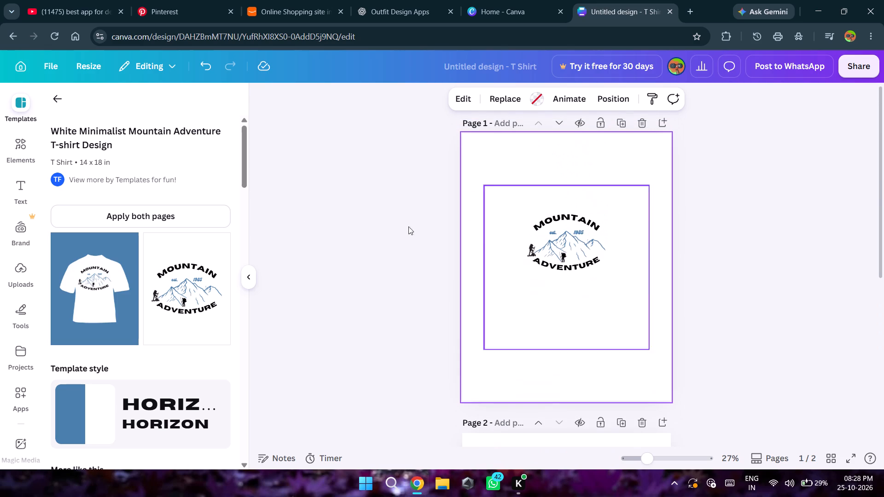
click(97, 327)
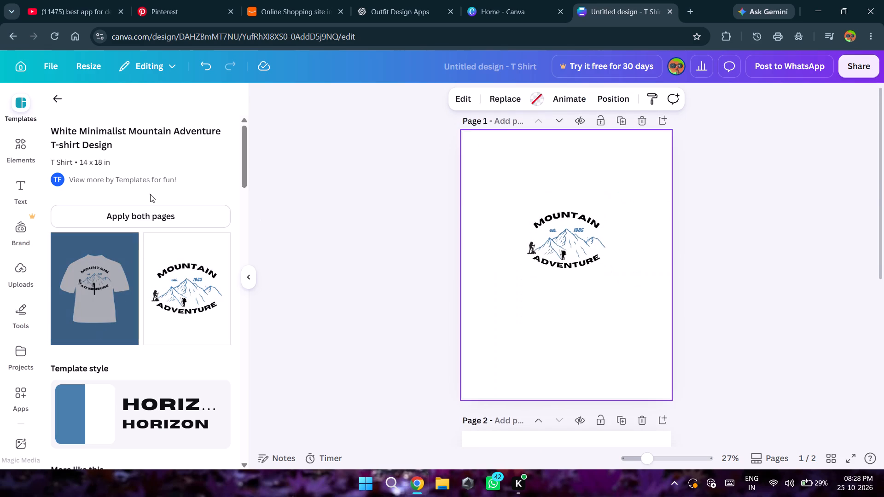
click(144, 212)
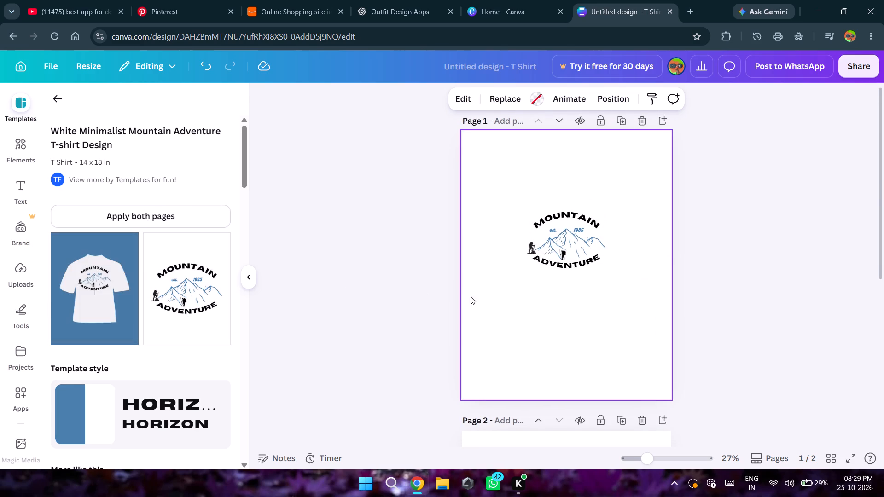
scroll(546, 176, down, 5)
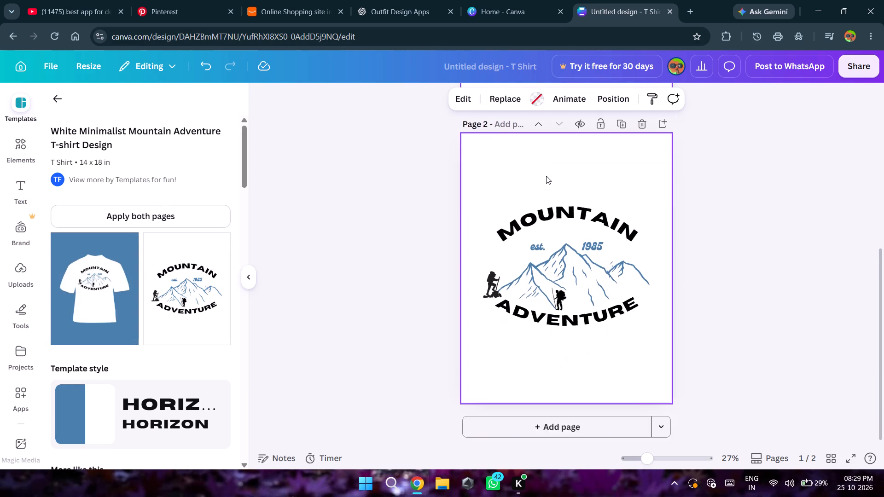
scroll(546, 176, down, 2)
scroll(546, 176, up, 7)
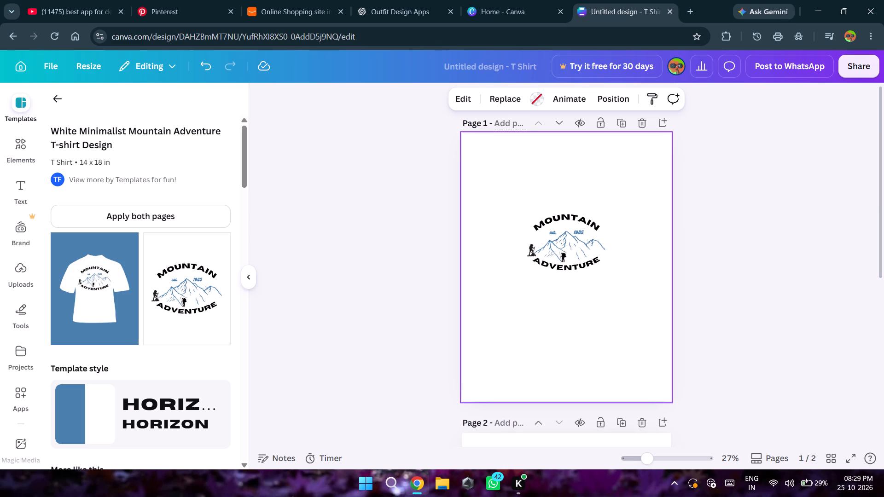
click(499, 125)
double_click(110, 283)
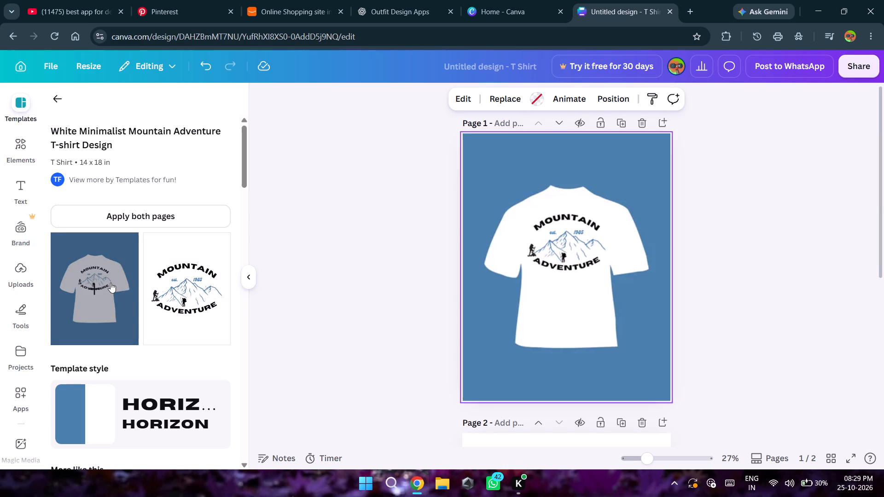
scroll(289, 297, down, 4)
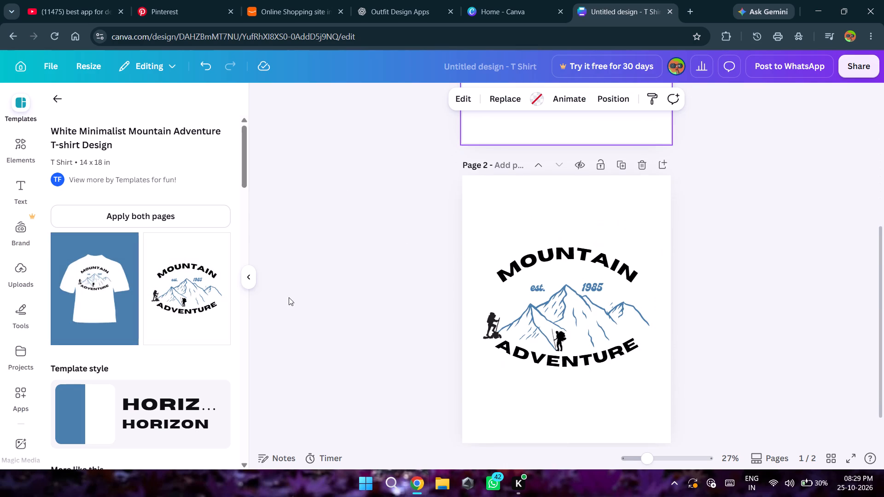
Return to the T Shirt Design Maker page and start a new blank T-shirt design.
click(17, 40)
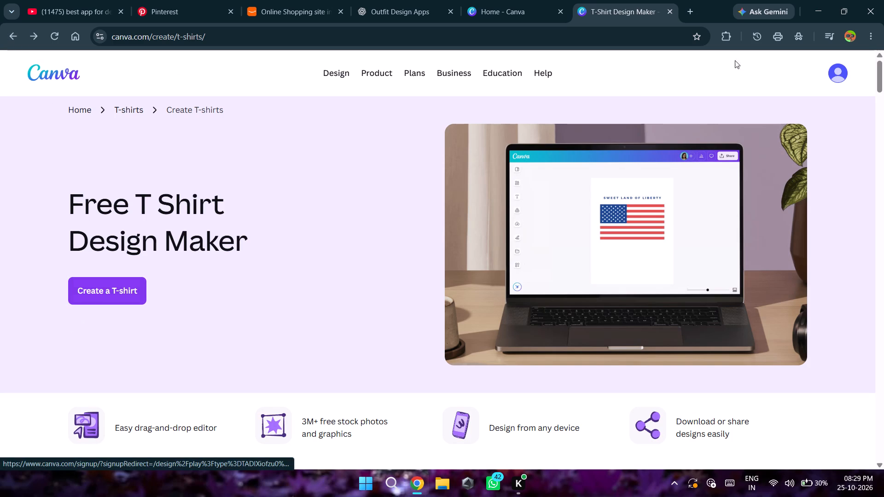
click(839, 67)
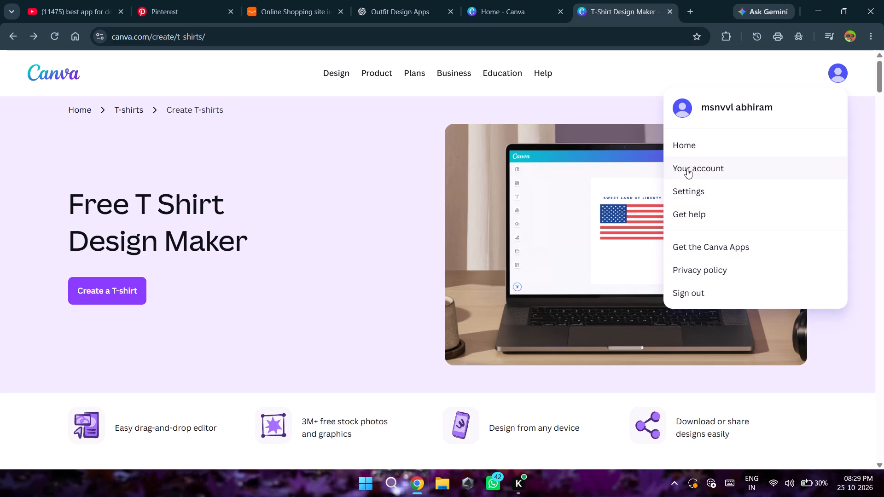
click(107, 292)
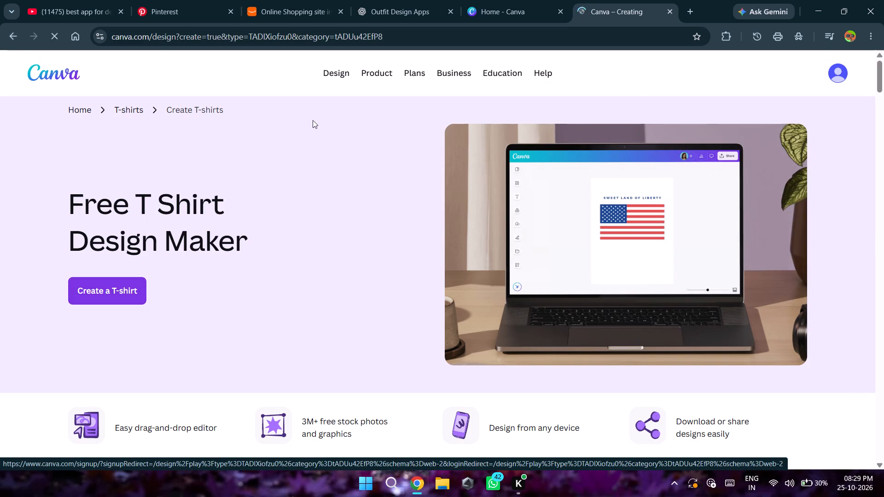
Search from the Canva home page for "t shirts".
click(518, 11)
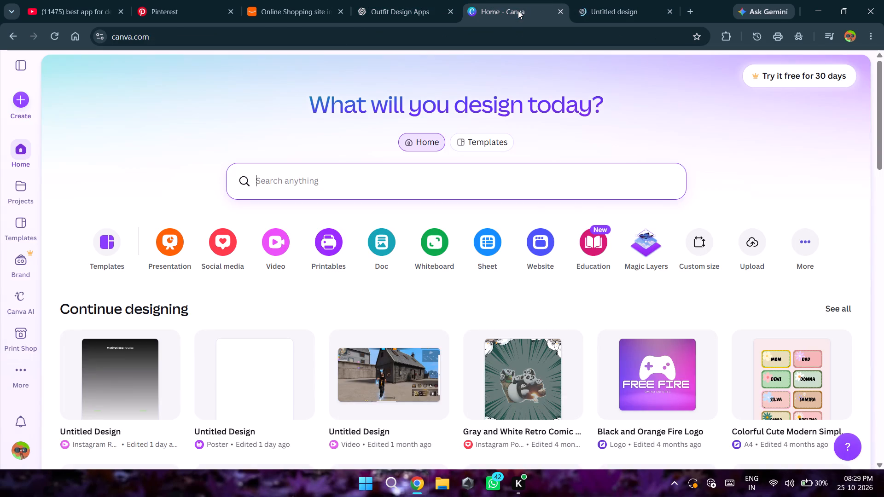
text(t hi)
key(BackSpace)
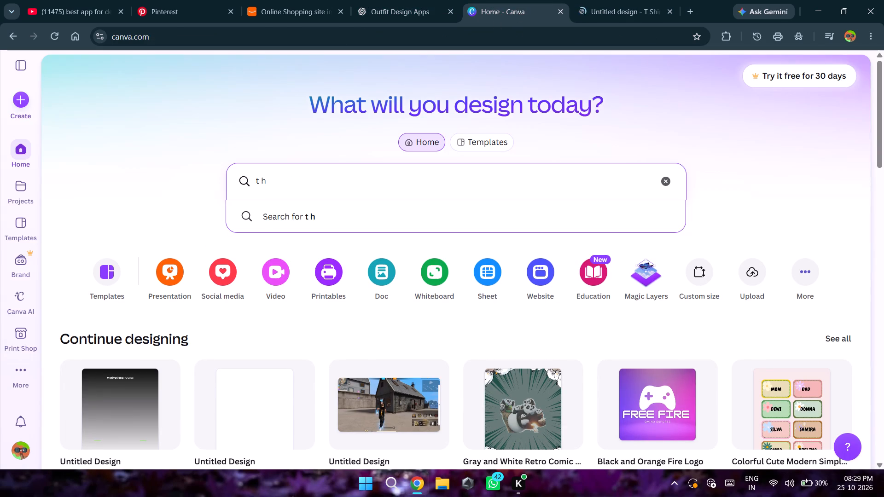
key(BackSpace)
text(shirts)
key(Return)
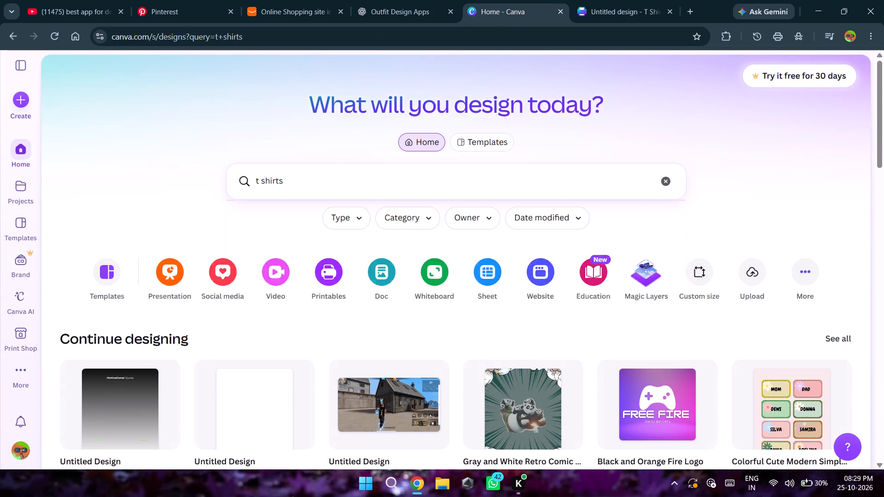
Close the untitled design and customize the mockup page of the "White and Blue Typographic Sale and Distribution T-Shirt" template with the calendar illustration.
scroll(249, 240, down, 3)
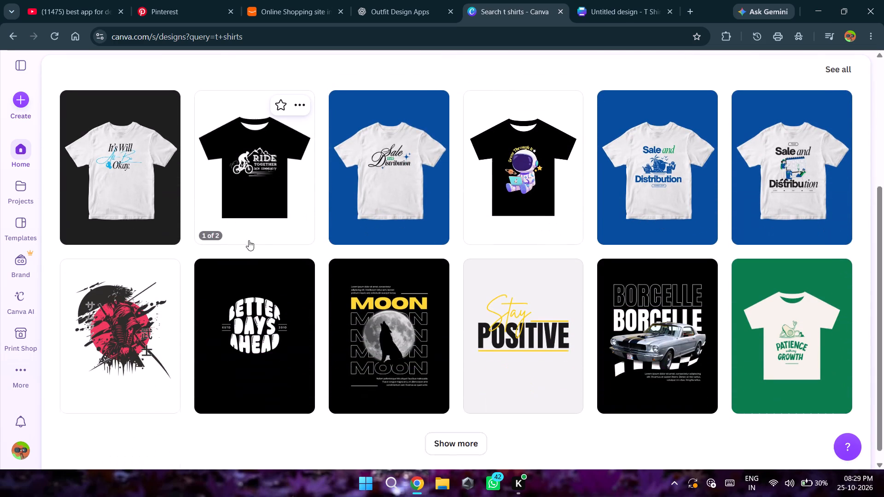
scroll(249, 240, down, 1)
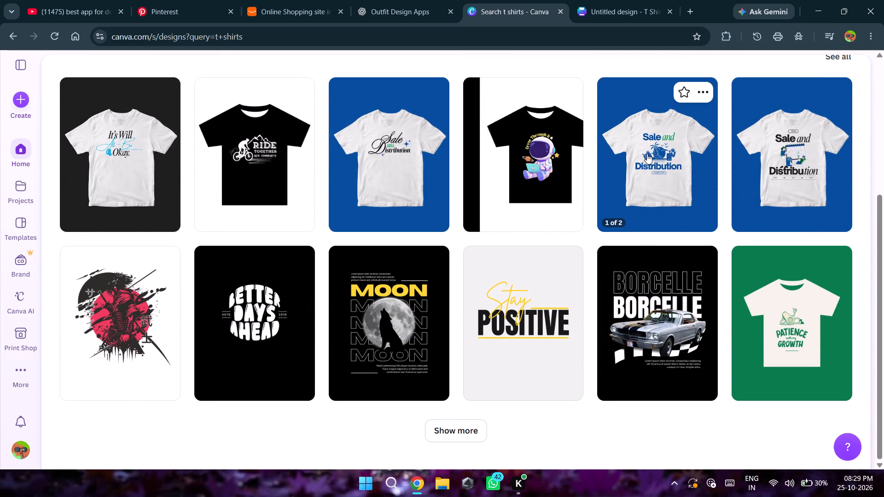
double_click(813, 155)
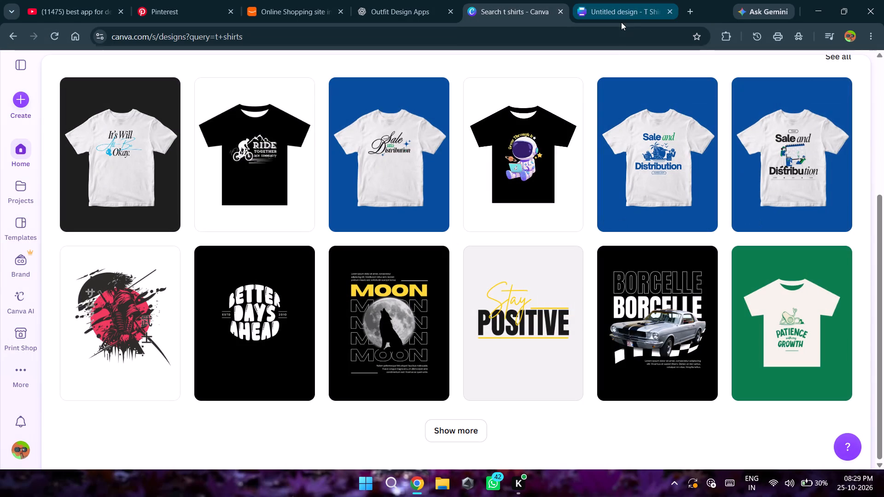
click(669, 13)
click(760, 178)
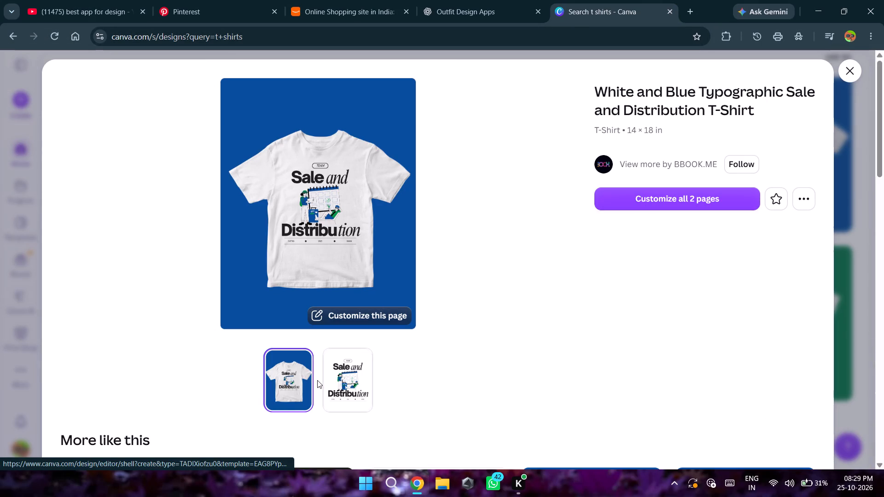
double_click(297, 383)
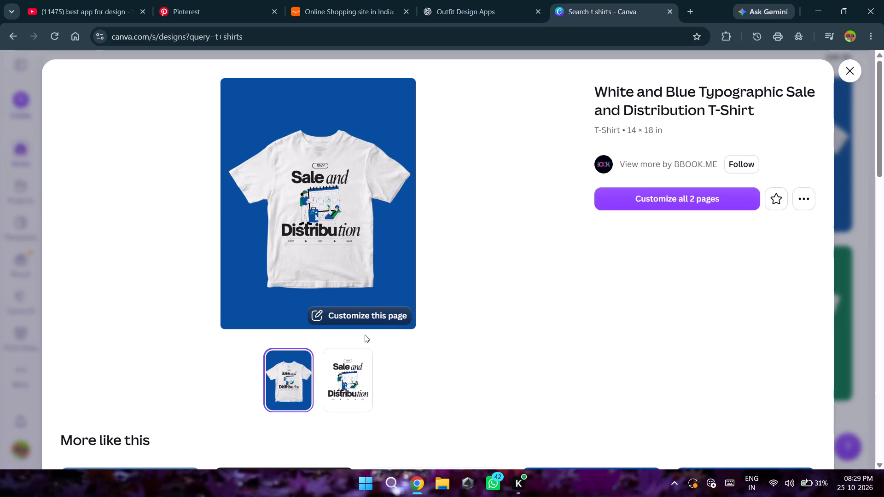
click(384, 312)
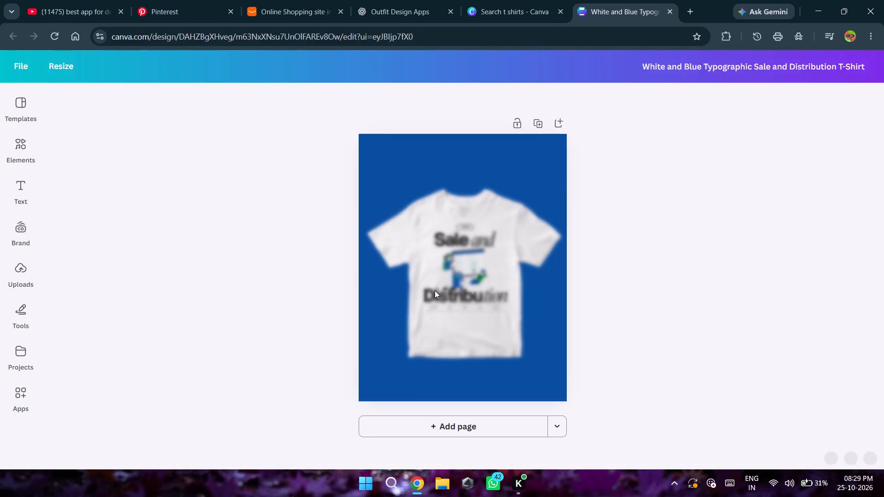
Delete the calendar illustration and the text elements "and" and "Sale" from the T-shirt print.
click(460, 263)
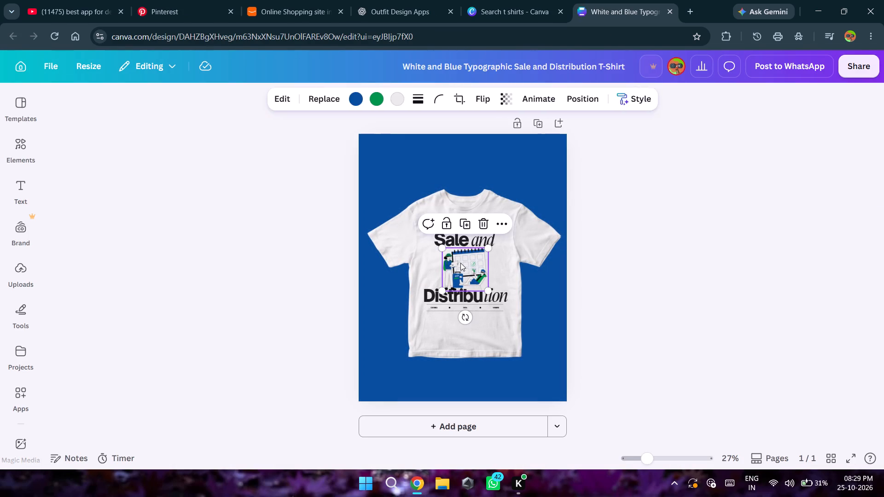
click(489, 222)
click(468, 235)
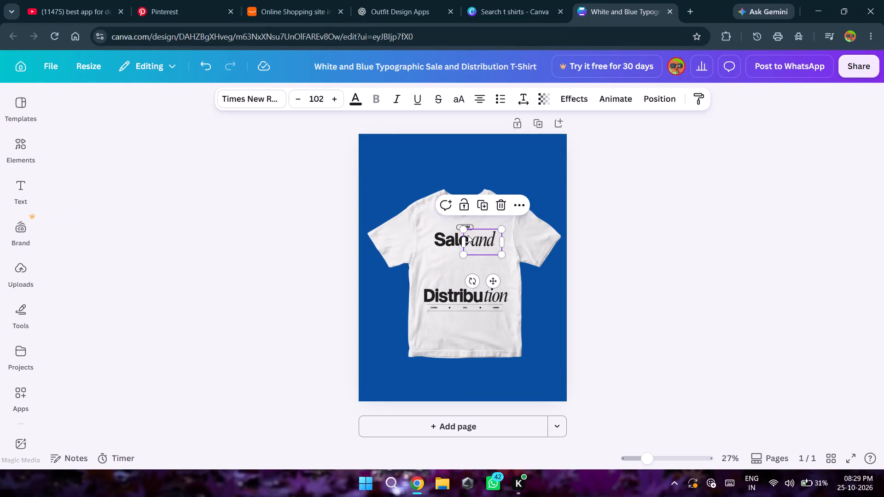
click(501, 206)
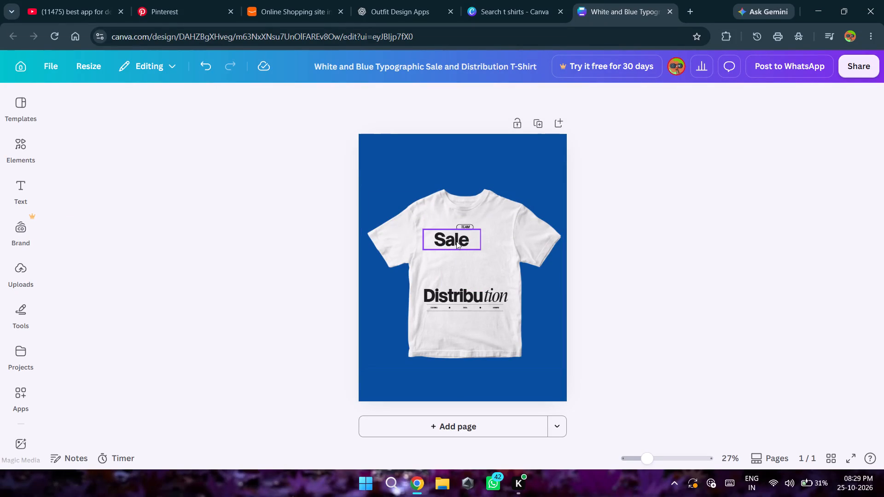
click(456, 241)
click(472, 208)
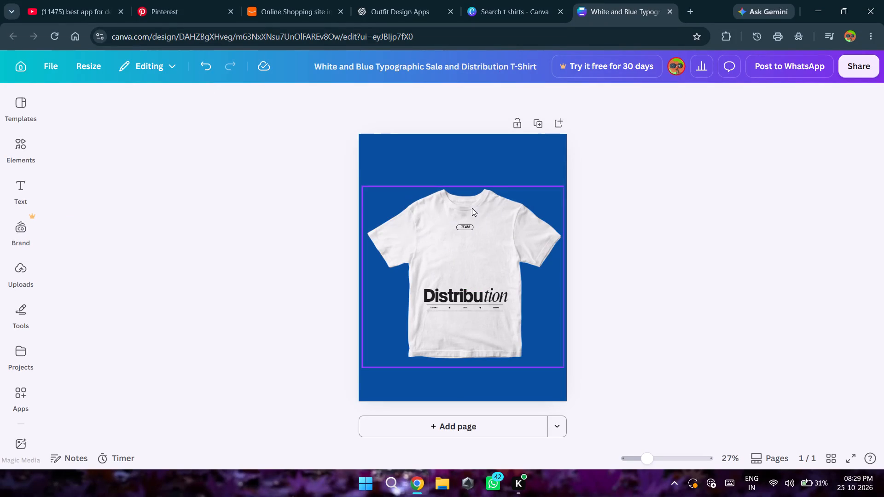
Return to the T-shirt search results and open the "Red and black samurai t-shirt" template for customizing.
click(522, 0)
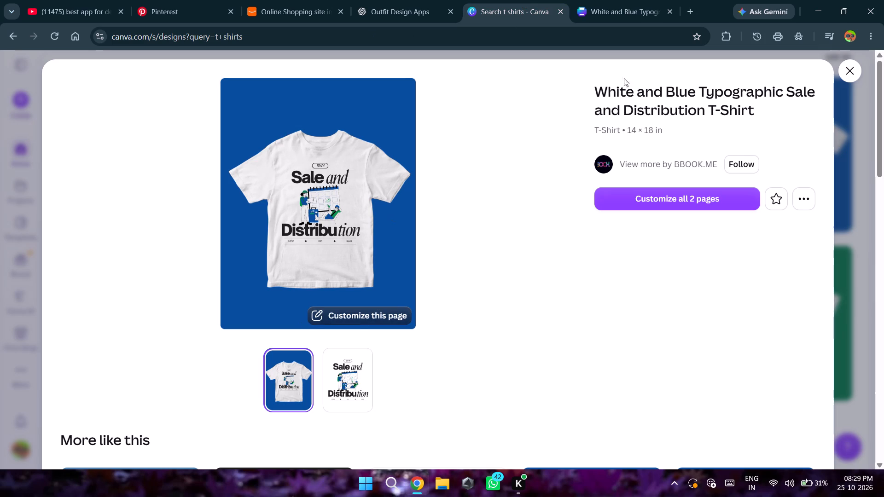
click(849, 66)
click(113, 323)
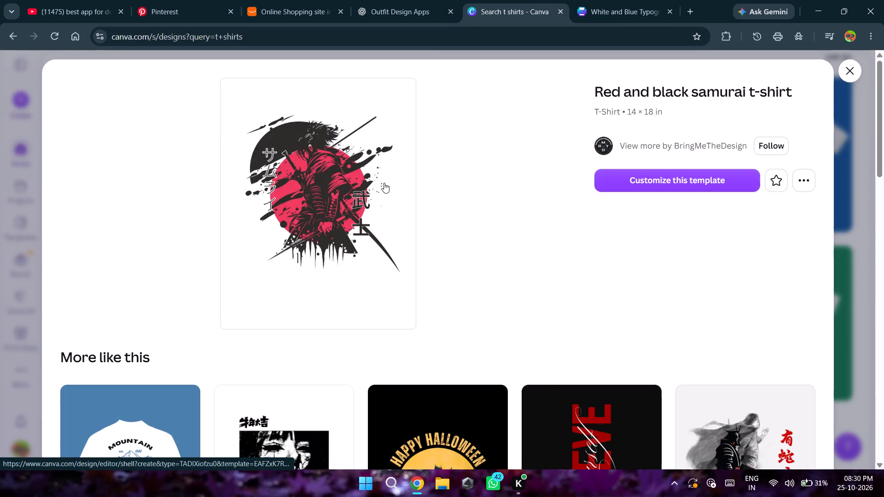
right_click(384, 183)
click(311, 186)
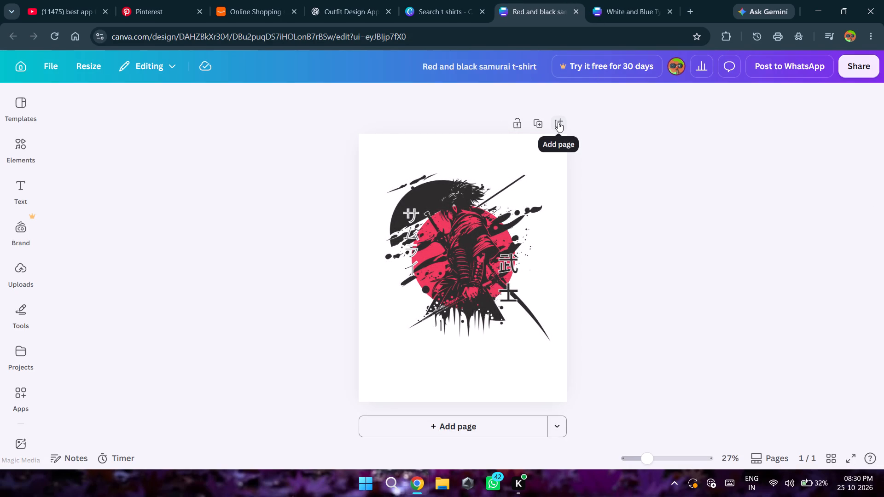
Copy the samurai artwork from the template page.
right_click(477, 218)
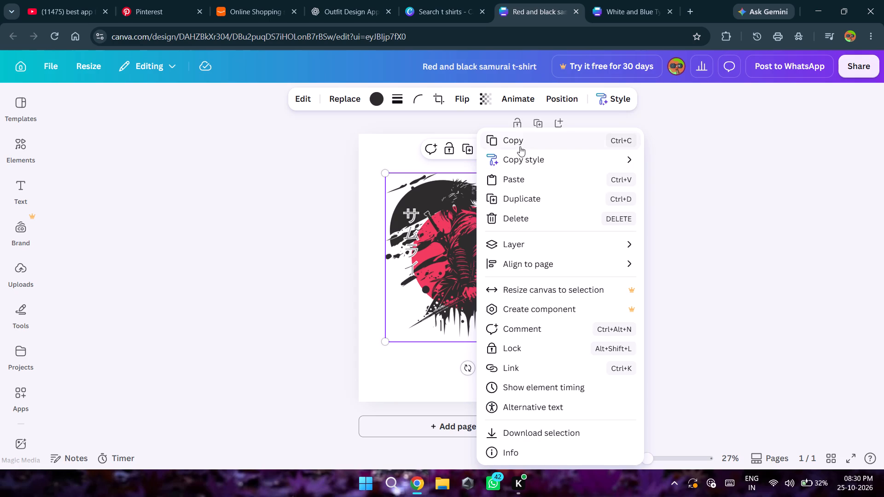
click(520, 146)
Return to the blue mockup design and delete the "Distribu", "TEAM" badge and "tion" elements from the T-shirt.
click(609, 0)
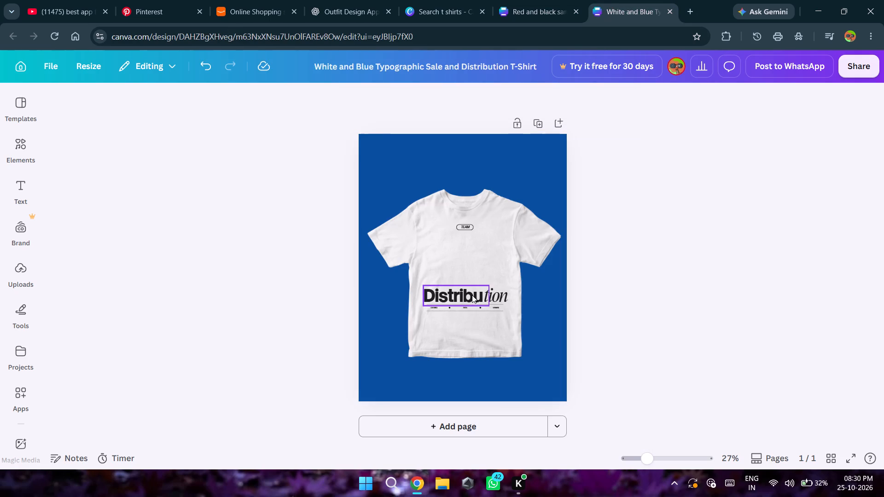
click(471, 295)
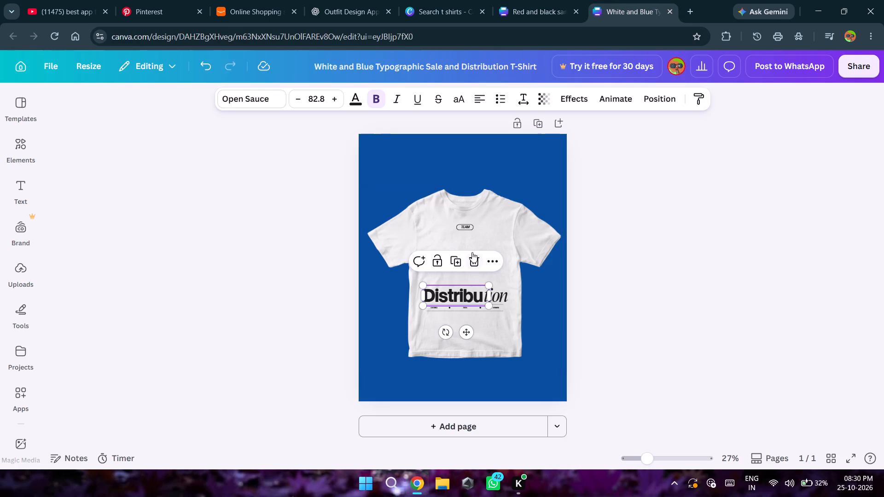
click(472, 252)
click(464, 224)
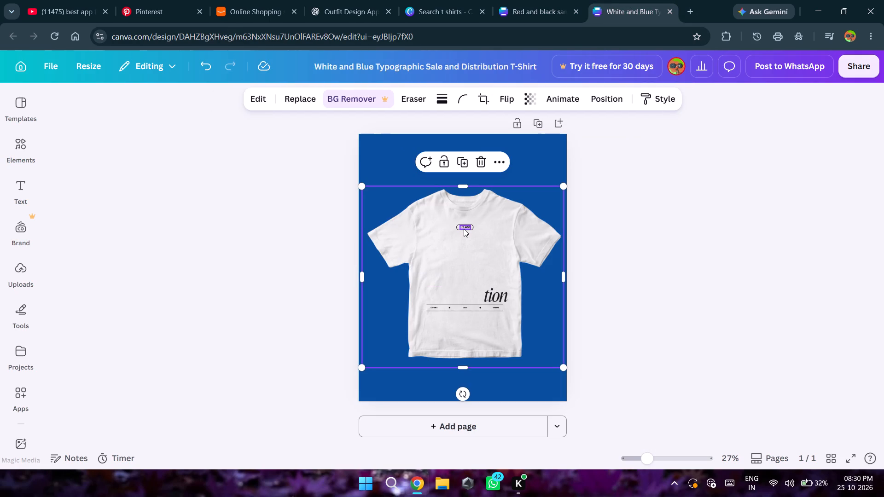
click(464, 229)
click(483, 202)
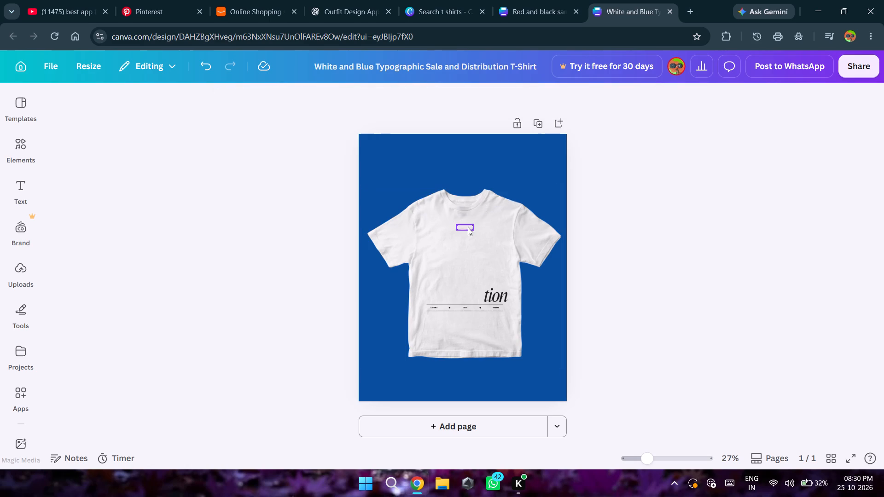
click(465, 229)
click(477, 203)
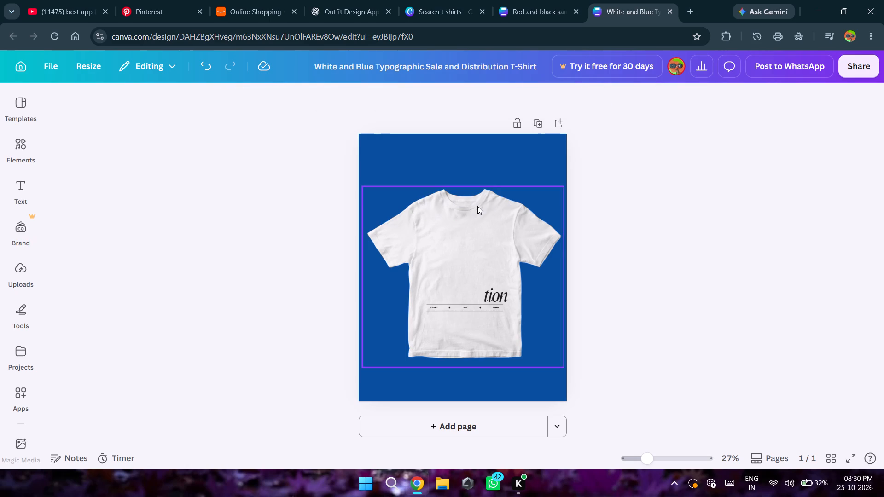
click(492, 296)
click(511, 266)
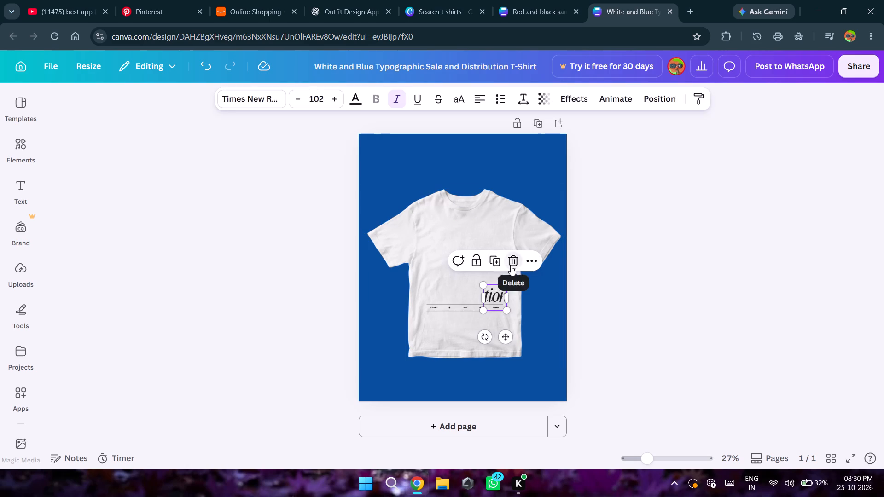
Delete the two thin horizontal lines bordering the small caption row on the T-shirt.
click(473, 307)
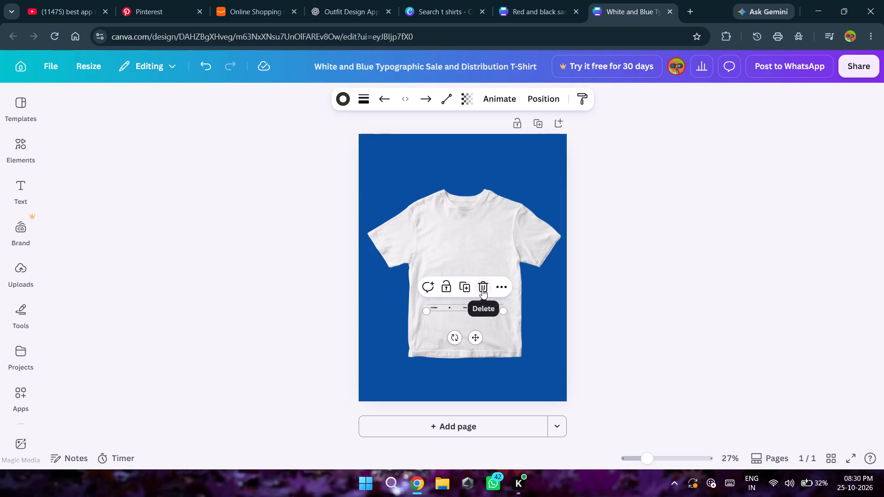
click(482, 289)
click(471, 304)
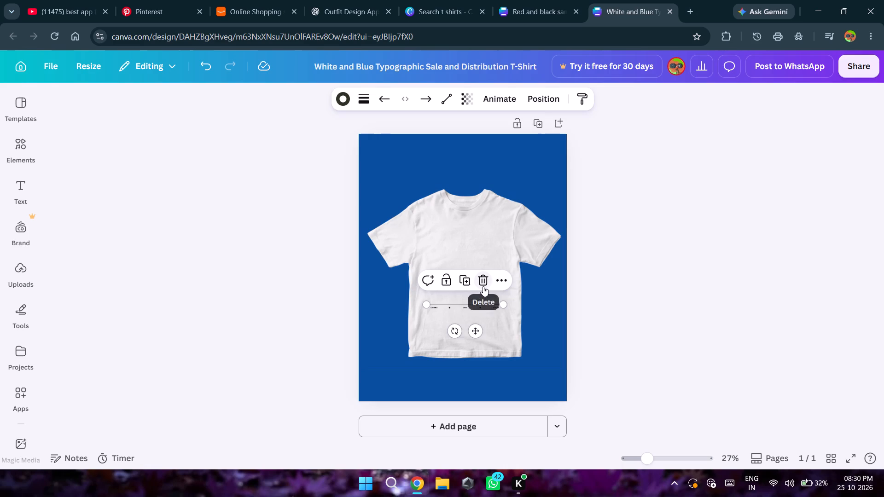
click(483, 286)
Delete the remaining small caption texts and separator dots so the T-shirt front is blank.
click(464, 308)
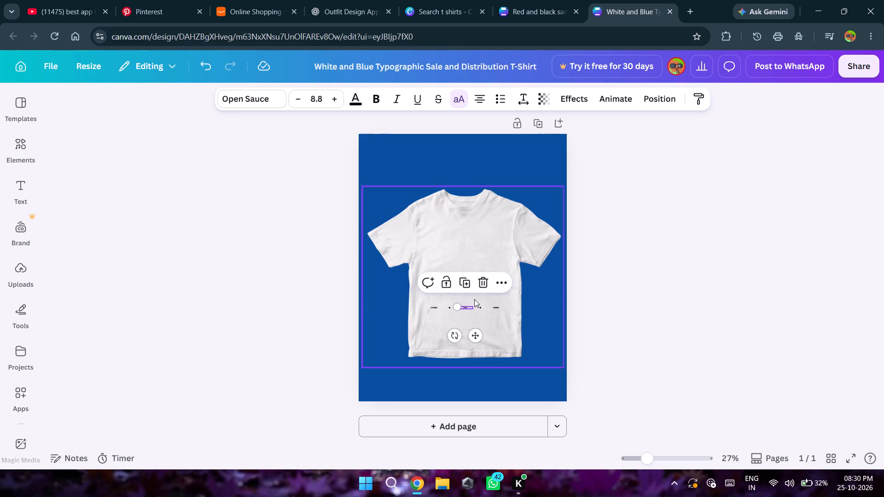
click(482, 289)
click(480, 306)
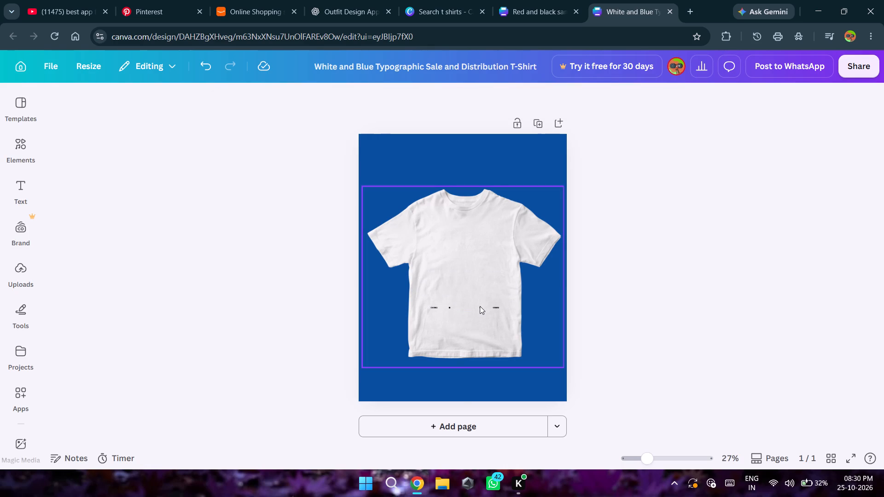
click(491, 306)
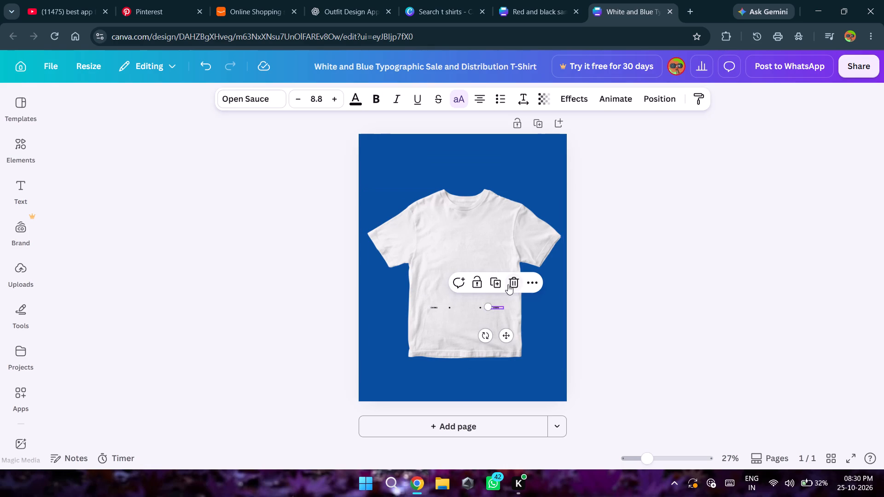
click(510, 283)
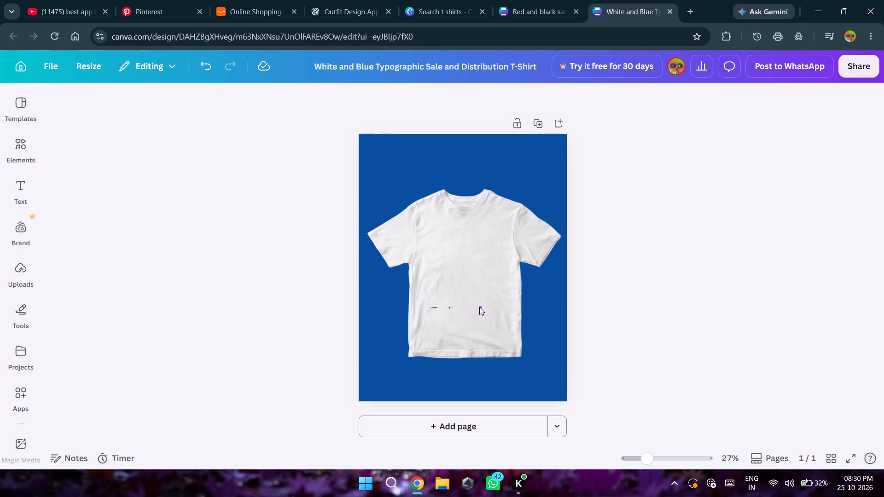
click(479, 307)
click(497, 286)
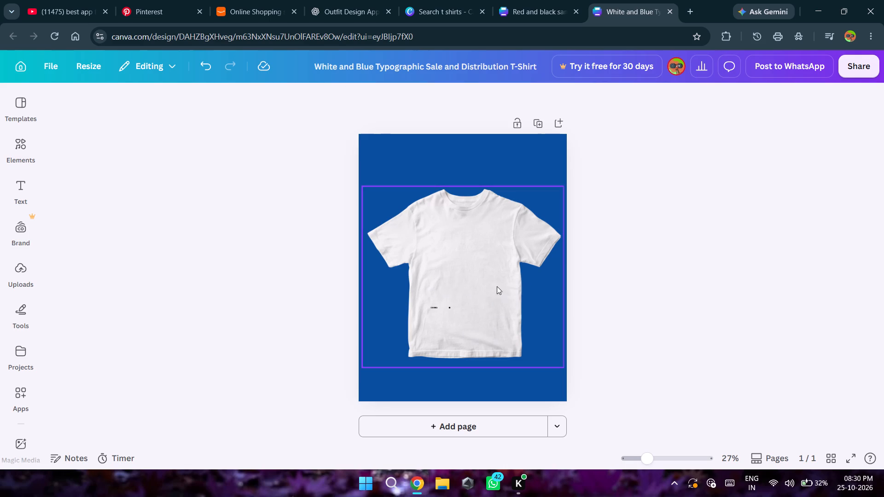
click(449, 307)
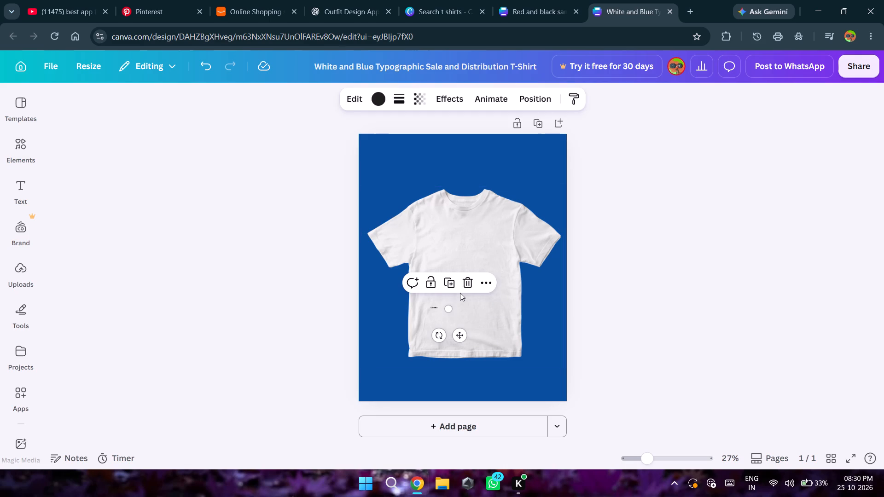
click(465, 287)
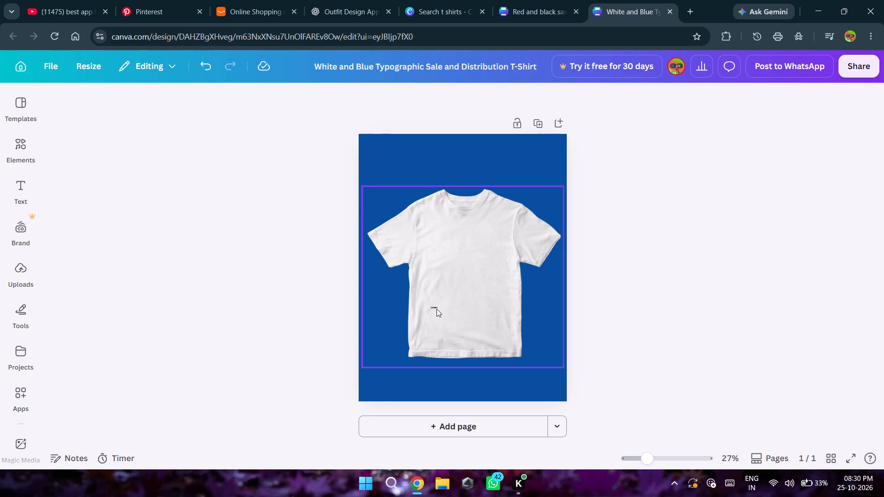
click(436, 306)
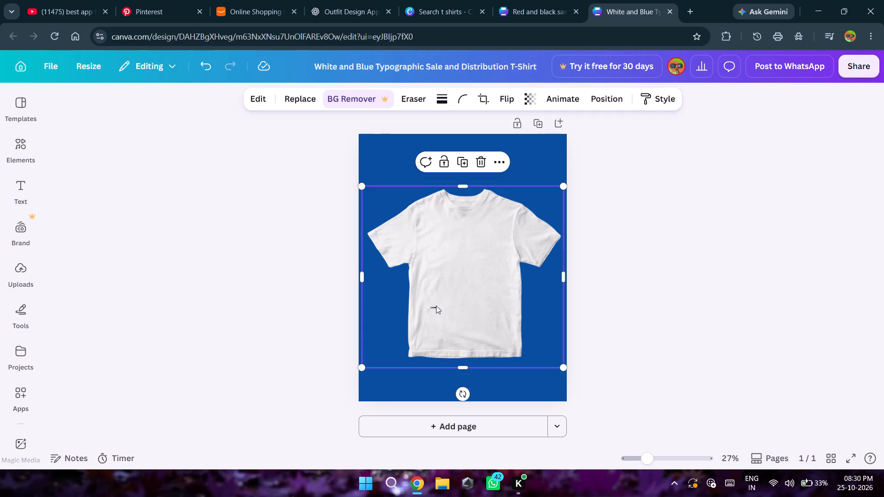
click(431, 307)
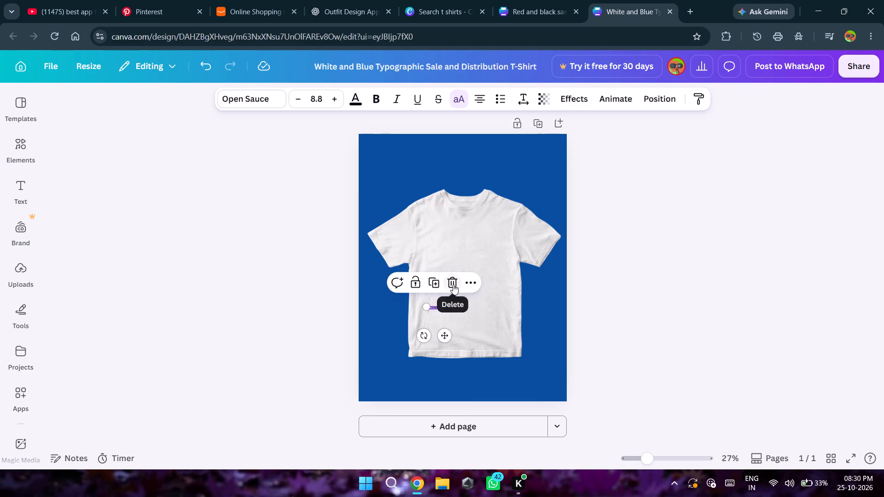
click(453, 284)
Copy the samurai artwork again from the "Red and black samurai t-shirt" design and paste it onto the blank white T-shirt mockup.
right_click(447, 273)
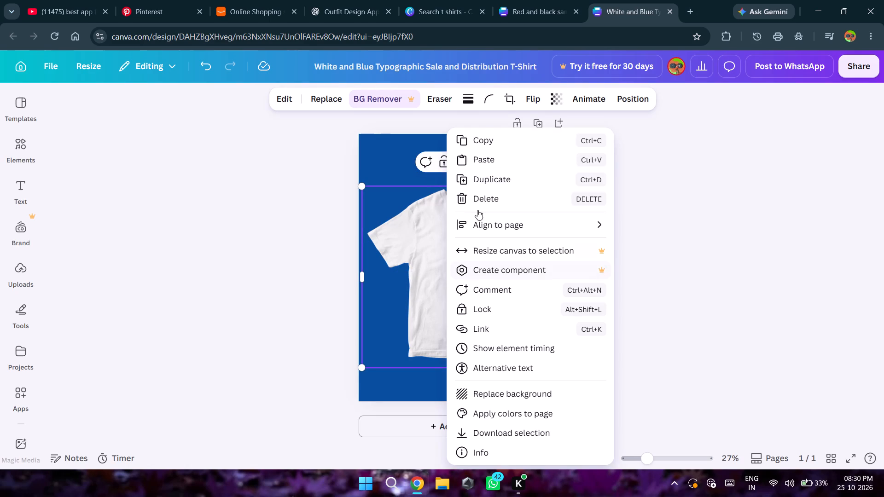
click(525, 0)
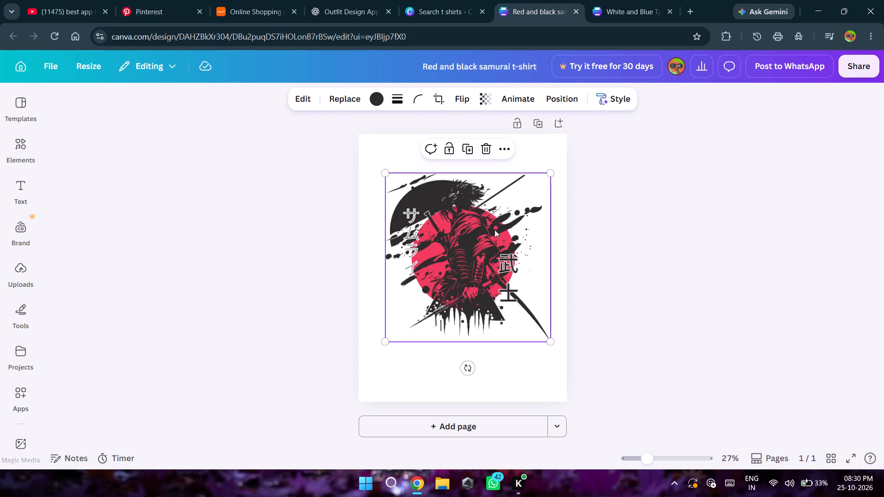
right_click(500, 222)
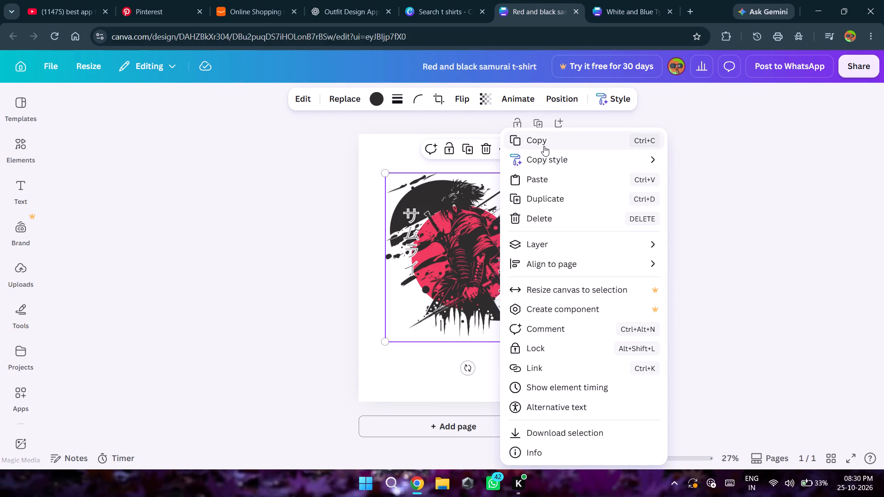
click(539, 139)
click(591, 8)
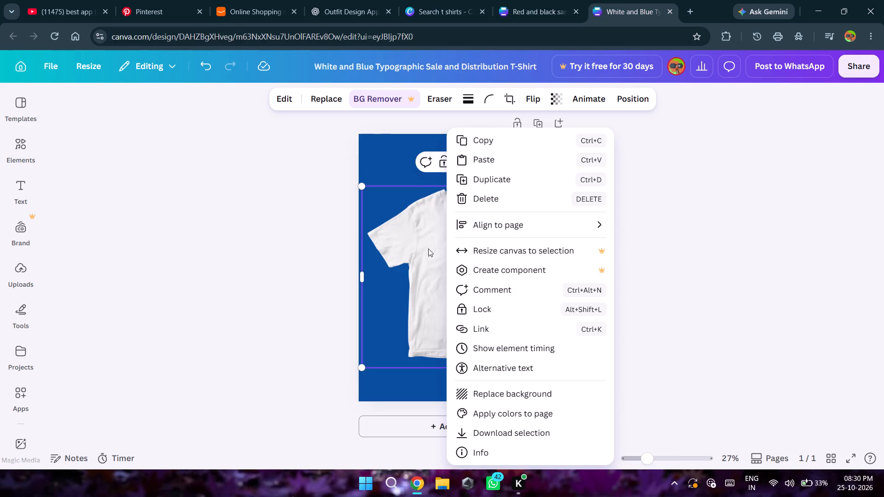
click(428, 248)
click(454, 264)
key(ctrl+v)
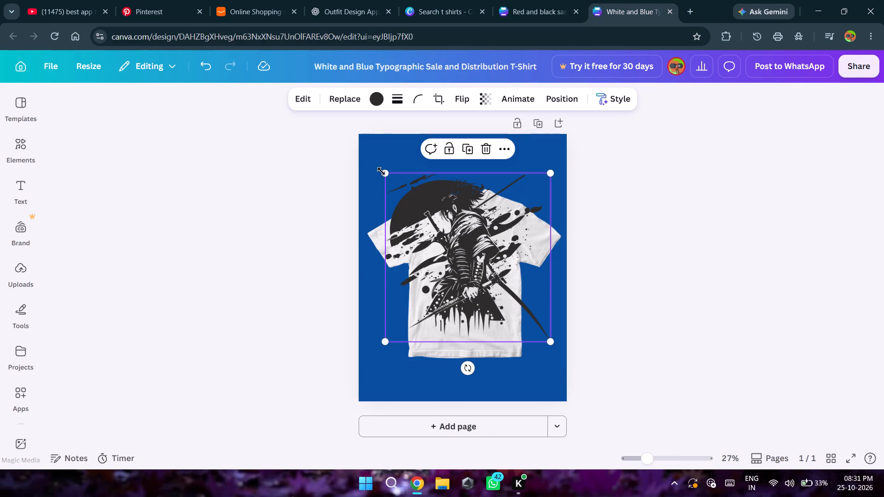
Shrink the samurai artwork to about 6.7 by 6.8 and move it within the body of the T-shirt.
drag(384, 171, 421, 231)
drag(496, 283, 481, 283)
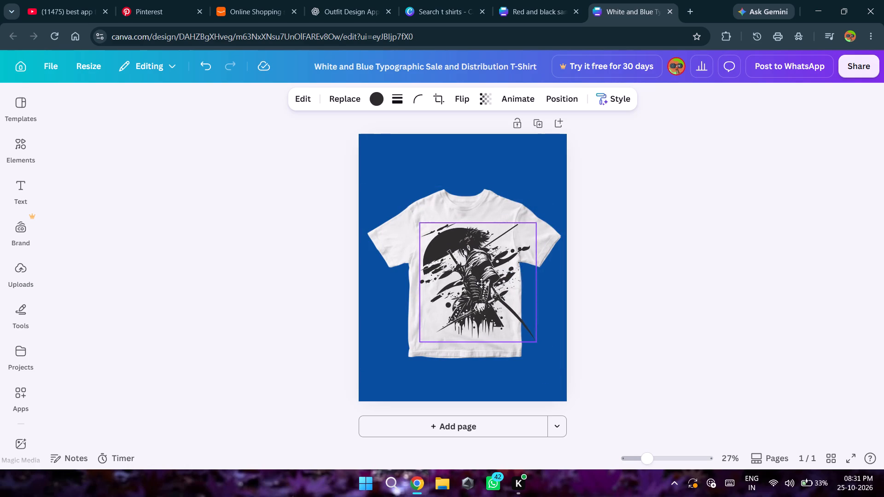
drag(481, 283, 476, 283)
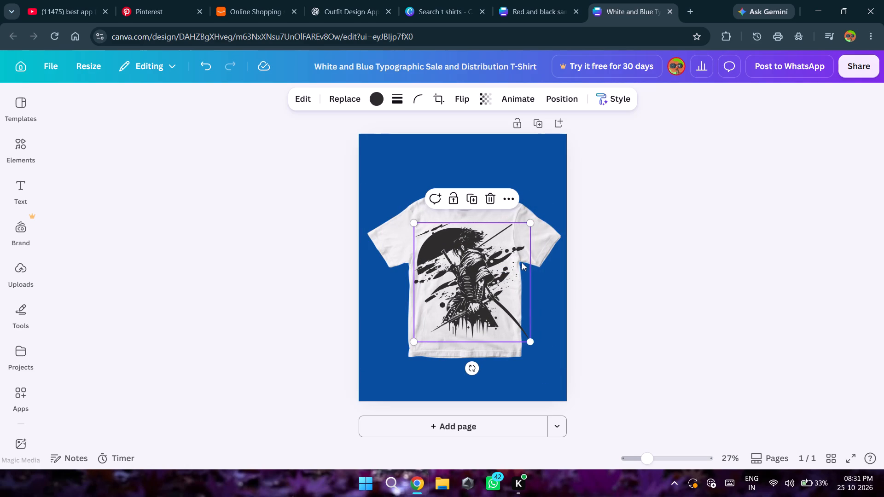
drag(530, 222, 513, 241)
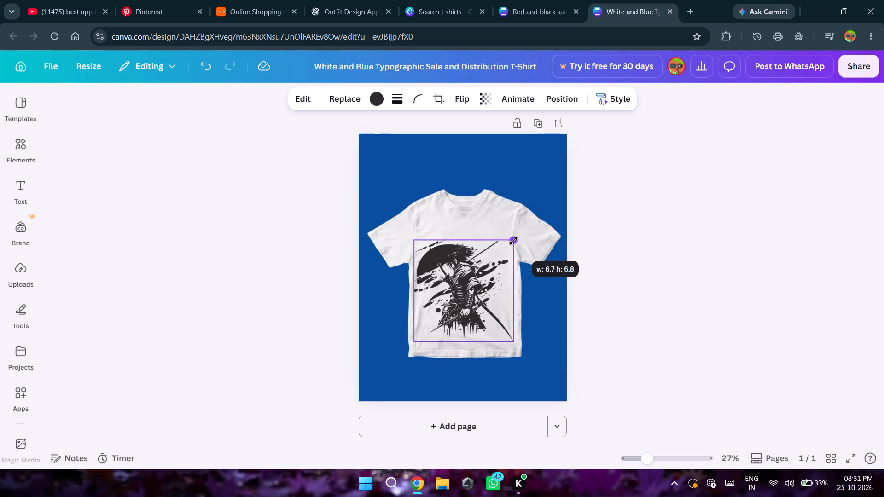
drag(513, 241, 515, 239)
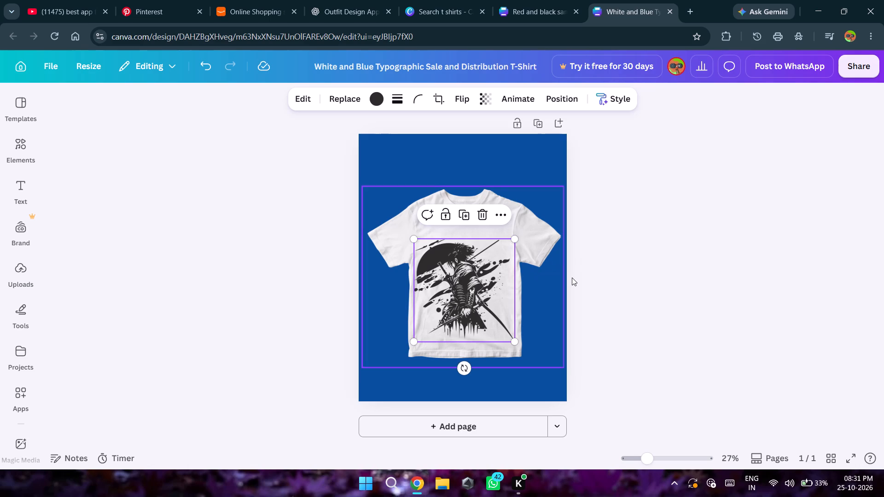
click(572, 279)
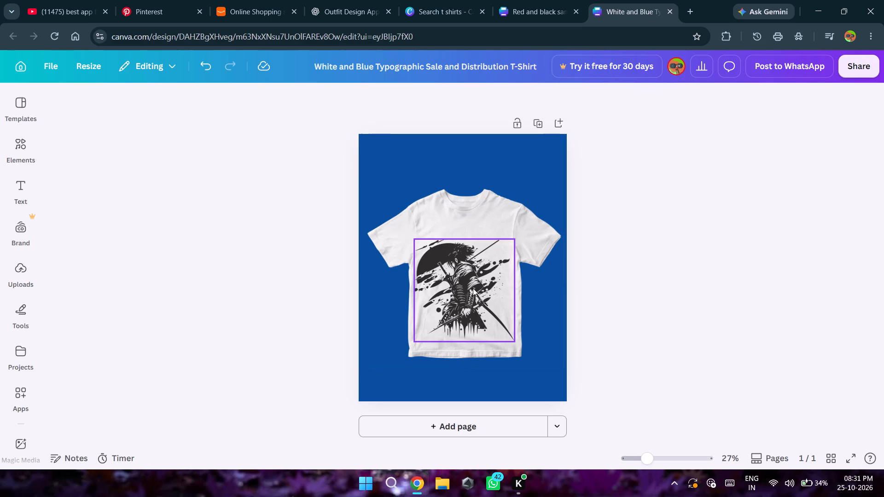
Nudge the samurai artwork slightly upward and toward the right sleeve to fine-tune its placement on the shirt front.
click(475, 286)
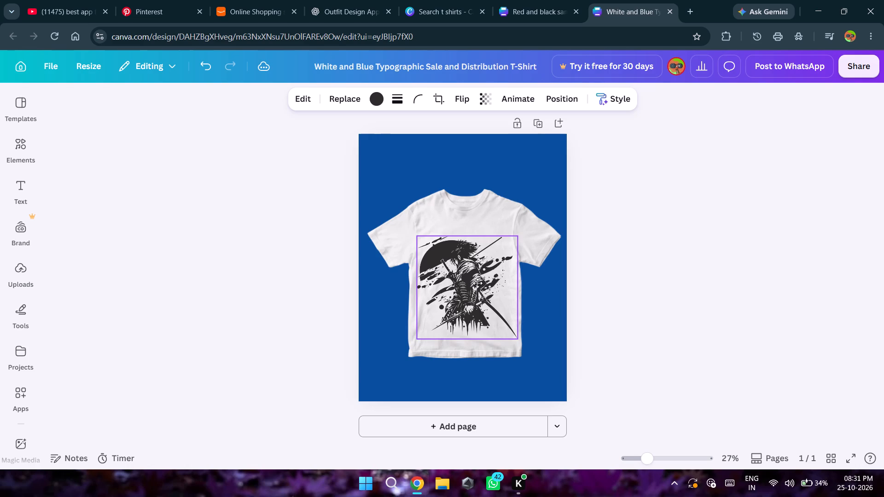
click(599, 266)
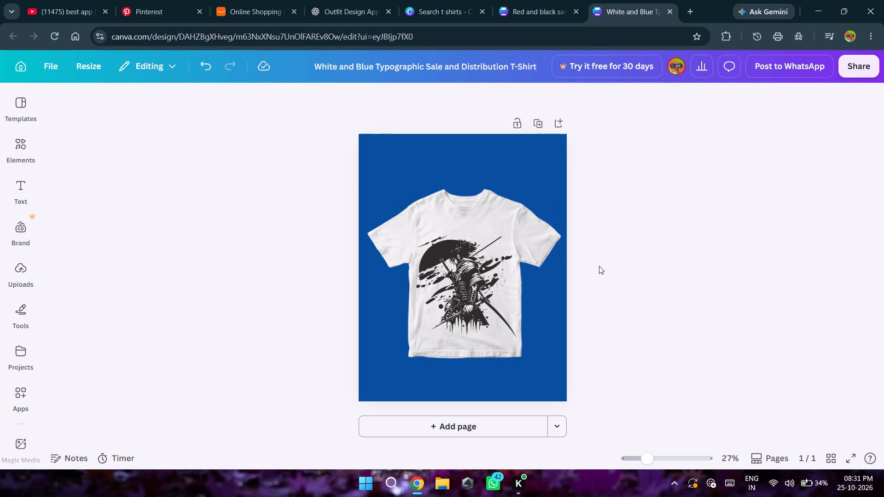
click(455, 288)
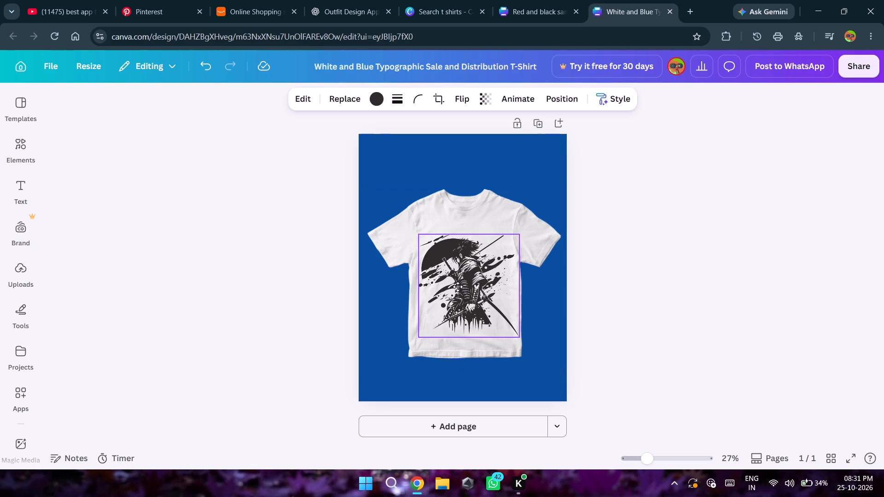
click(567, 290)
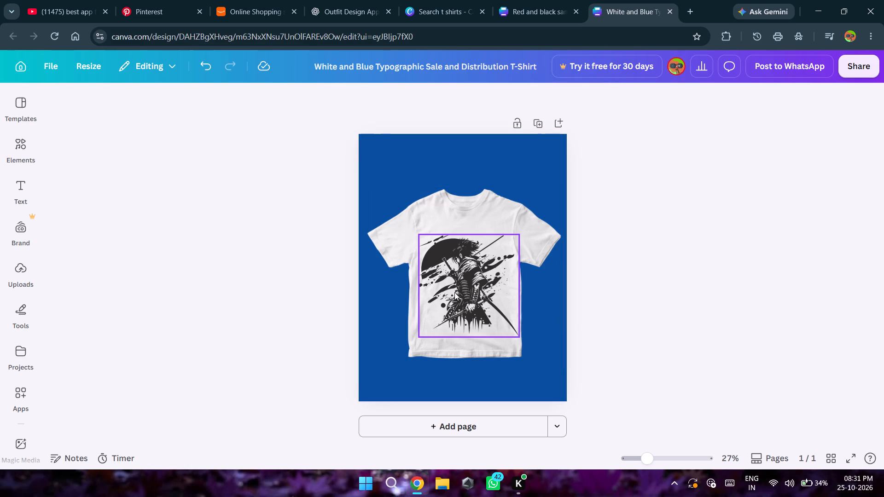
drag(455, 291, 456, 287)
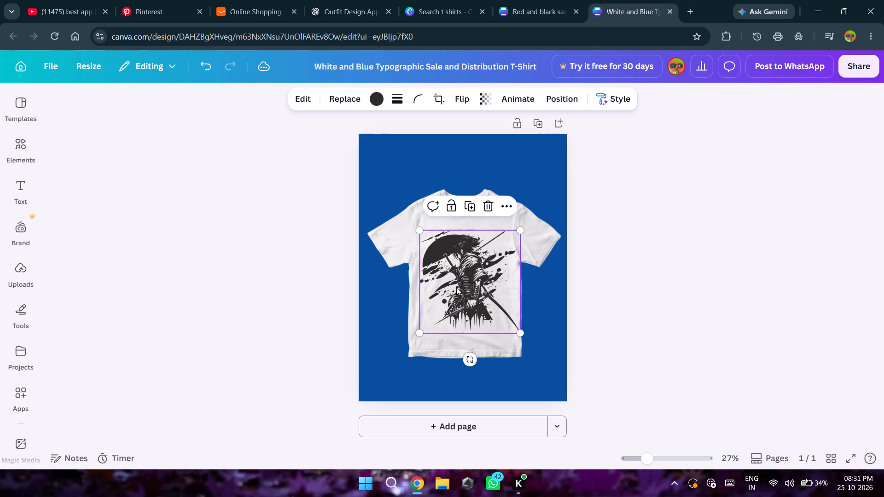
click(615, 281)
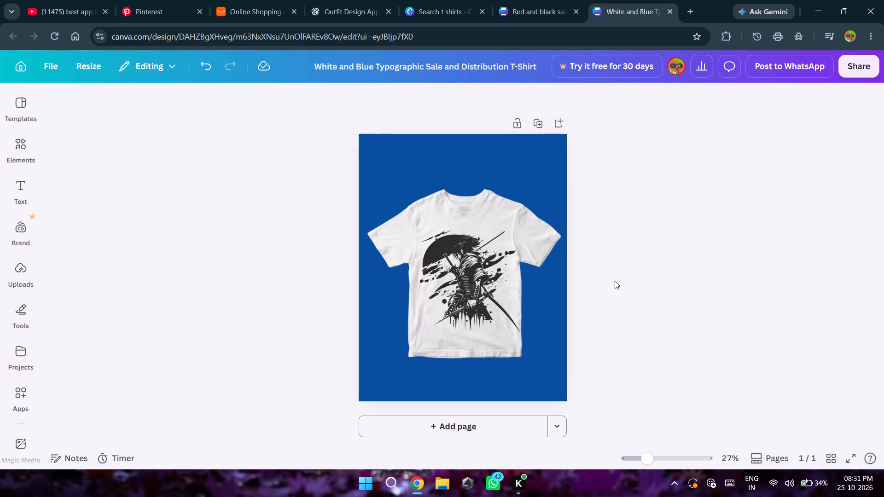
Add a new page to the T-shirt mockup design.
click(500, 430)
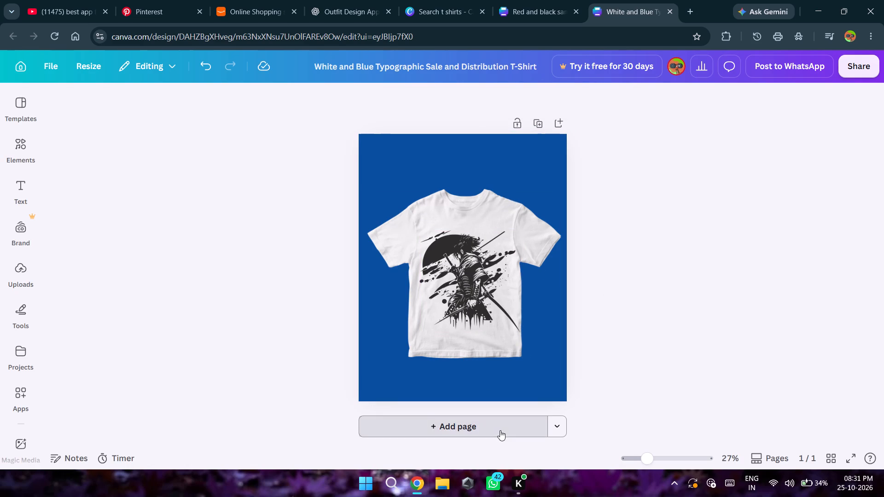
Return to the "t shirts" search results, browse the similar templates, and preview the White Minimalist Mountain Adventure T-shirt Design before closing it.
scroll(463, 306, up, 2)
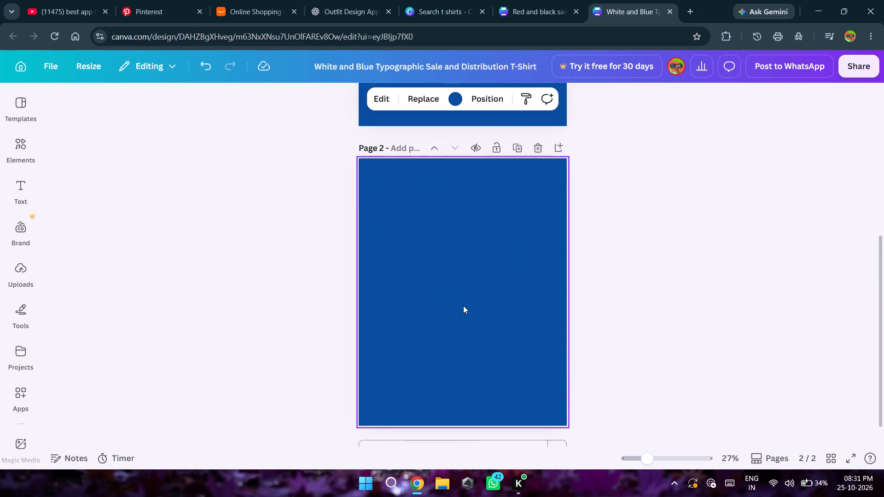
scroll(463, 306, up, 2)
scroll(463, 306, down, 1)
click(527, 0)
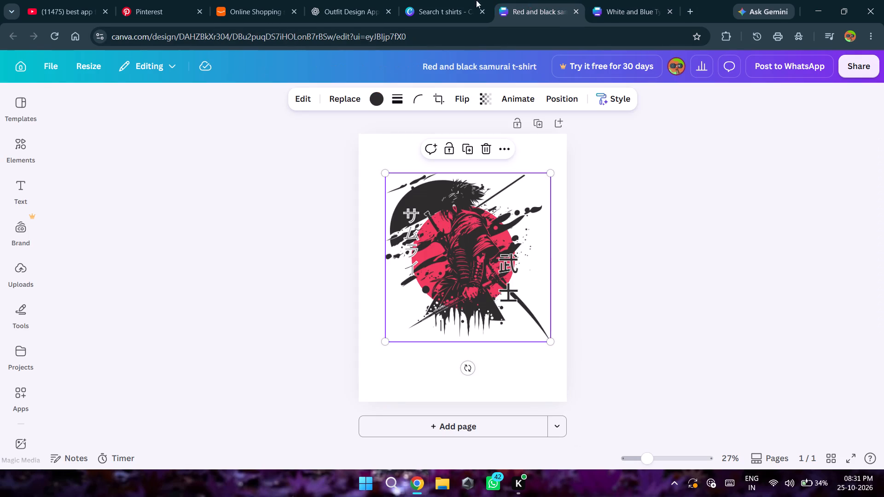
click(469, 0)
scroll(470, 333, down, 4)
scroll(470, 333, up, 1)
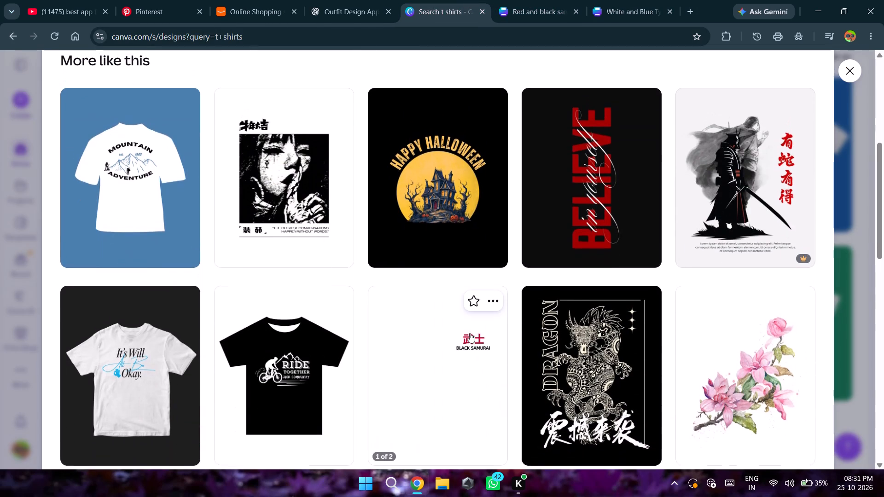
scroll(470, 333, up, 1)
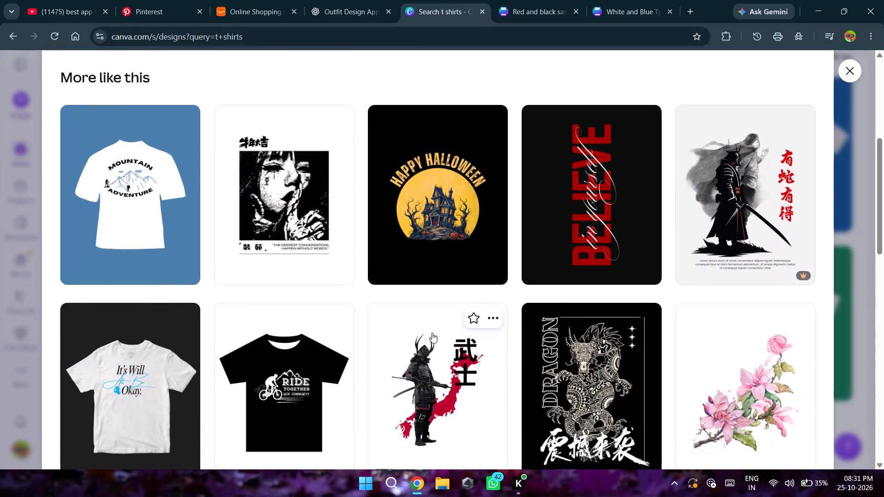
double_click(162, 223)
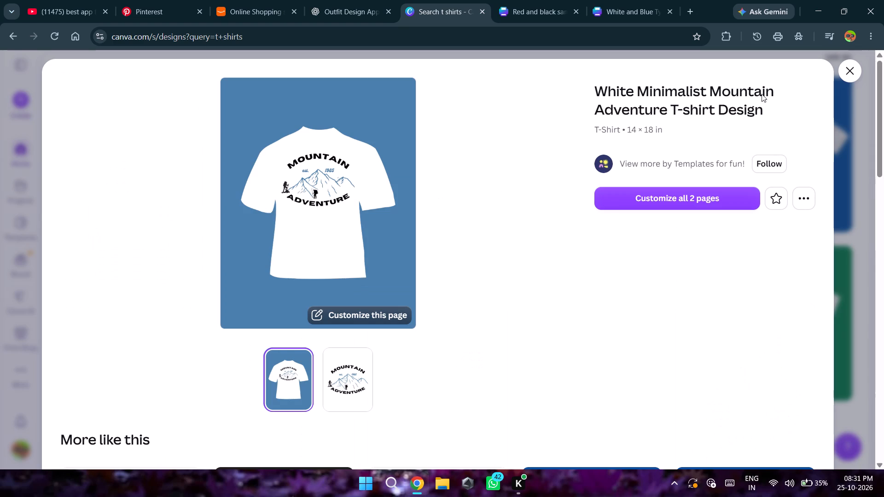
click(846, 67)
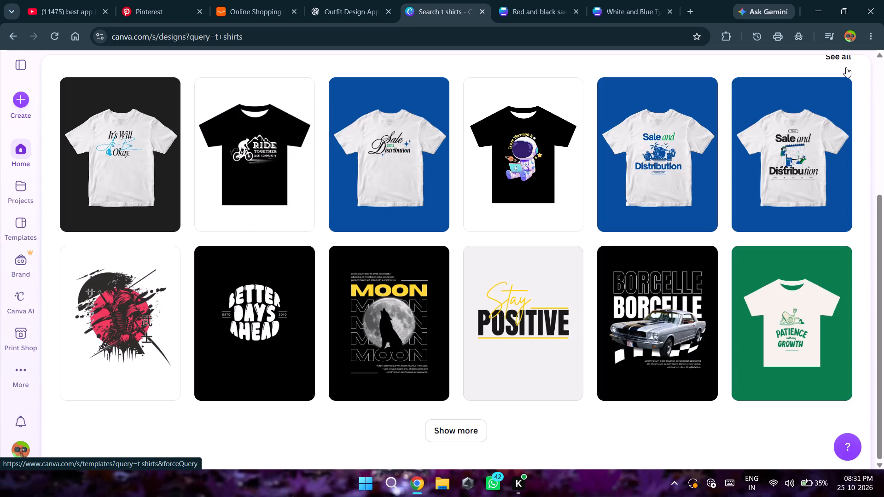
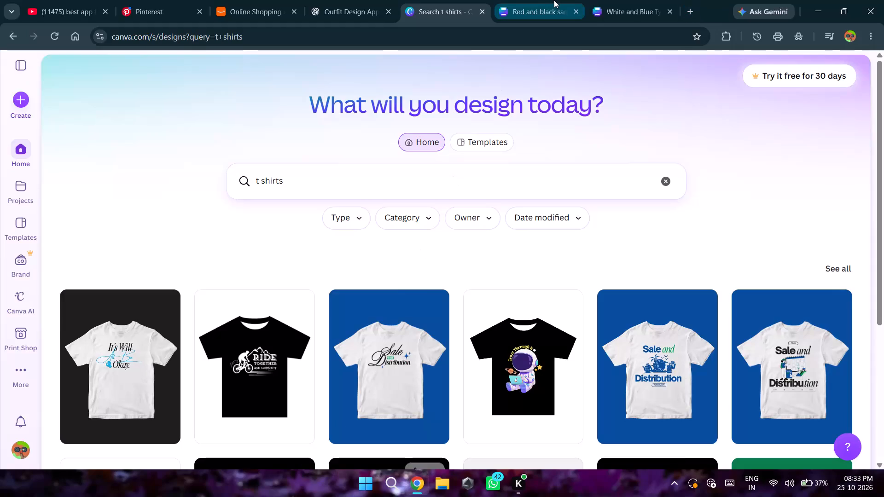
Review the samurai design and the T-shirt mockup pages, and look through the "t shirts" search results for a suitable template.
click(556, 0)
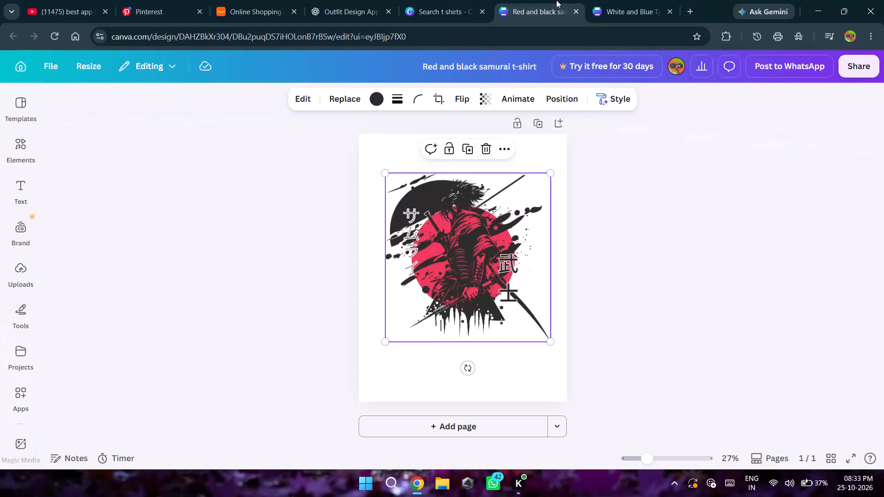
scroll(472, 166, right, 5)
click(612, 0)
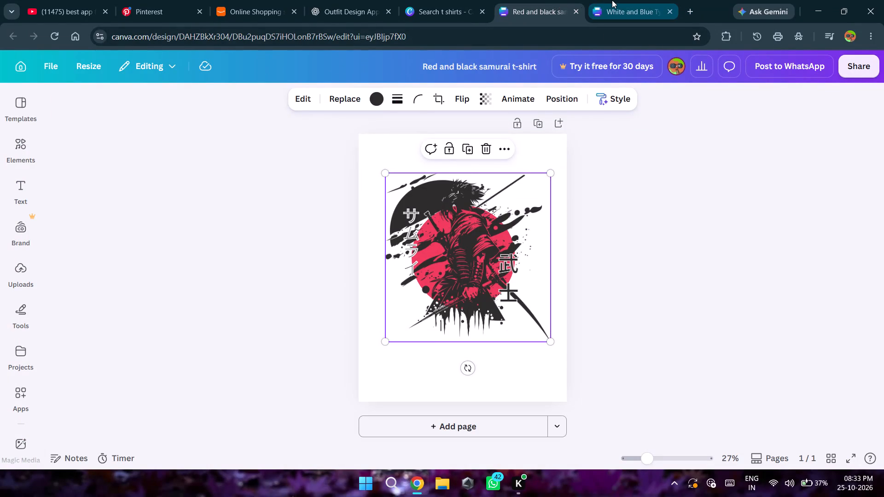
scroll(451, 207, up, 4)
scroll(451, 207, down, 1)
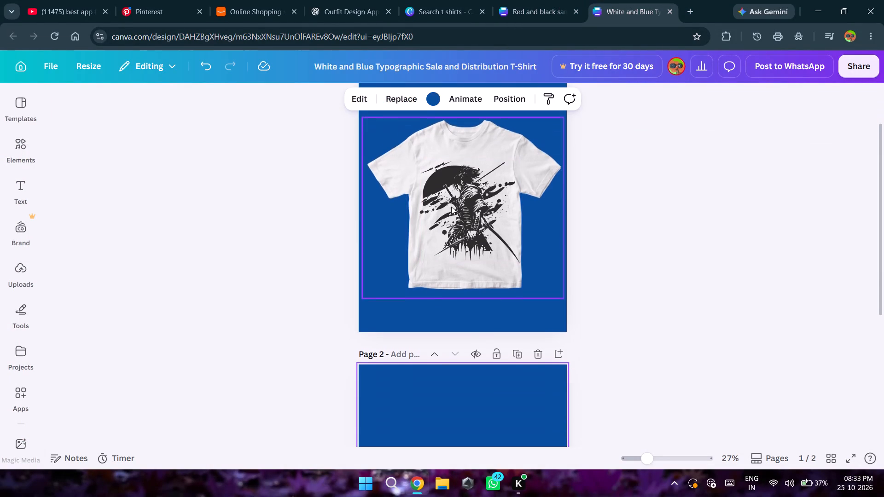
scroll(451, 207, down, 1)
click(474, 4)
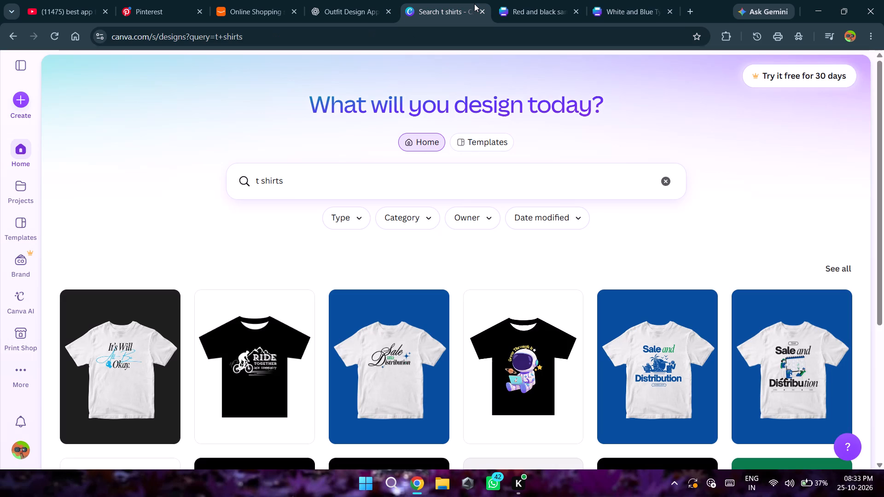
scroll(434, 302, down, 5)
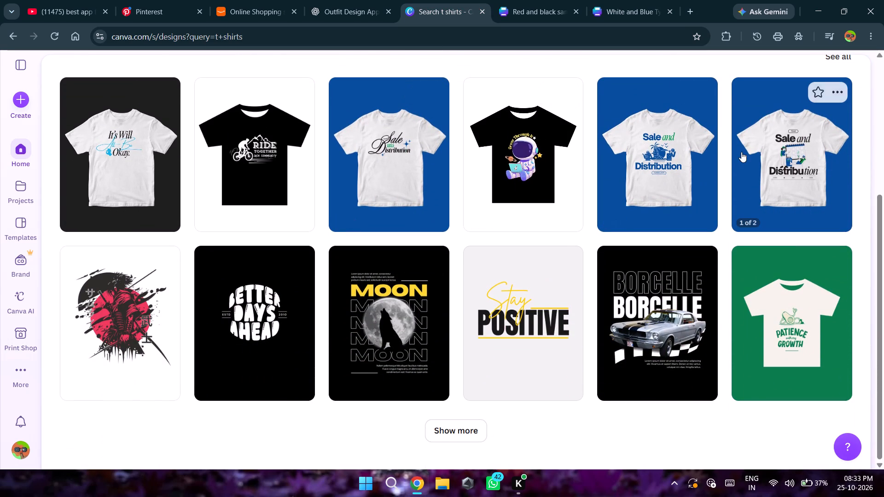
scroll(771, 157, left, 1)
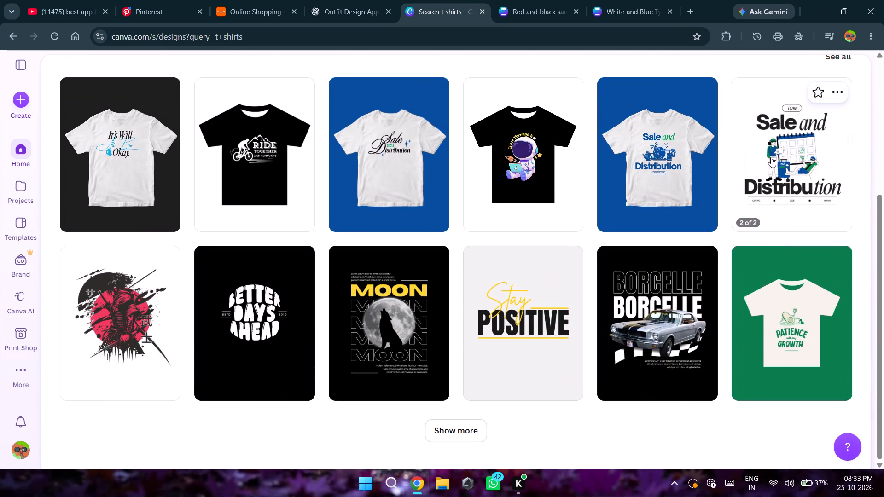
scroll(792, 151, left, 2)
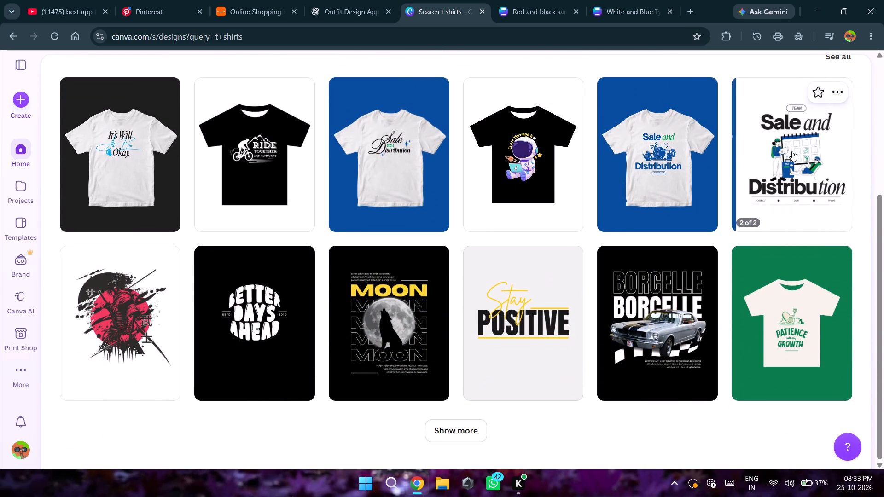
scroll(792, 151, right, 3)
scroll(559, 259, down, 1)
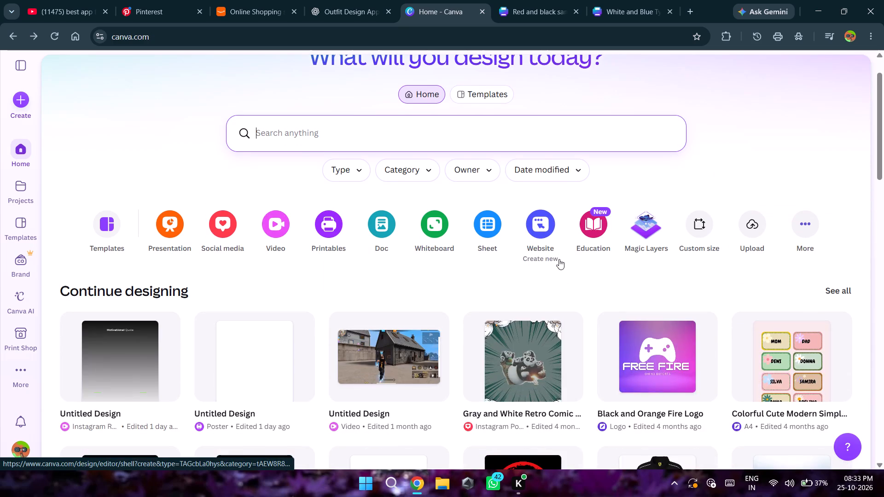
Return to the T-shirt mockup design and review its first page and the added second page.
click(632, 0)
scroll(482, 277, down, 3)
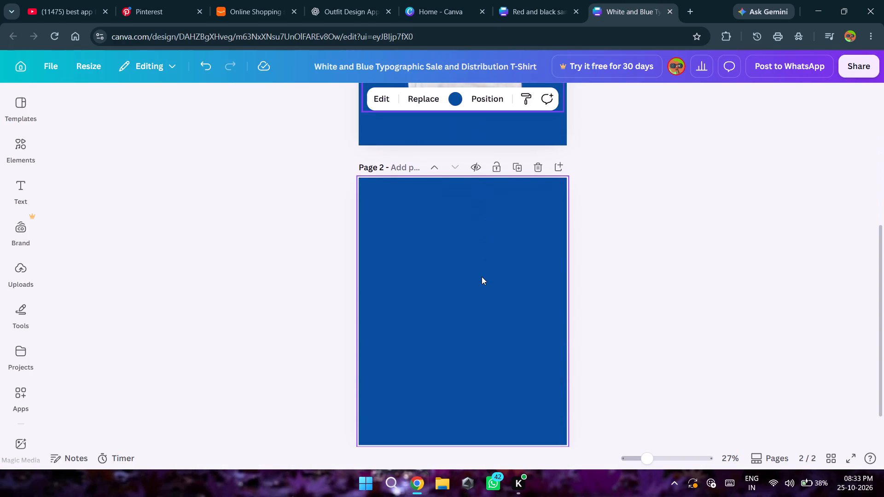
scroll(482, 277, up, 3)
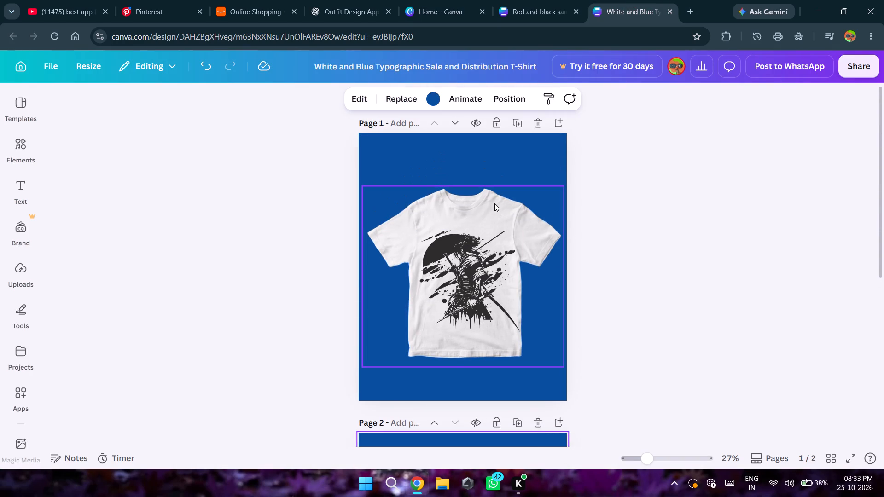
right_click(494, 203)
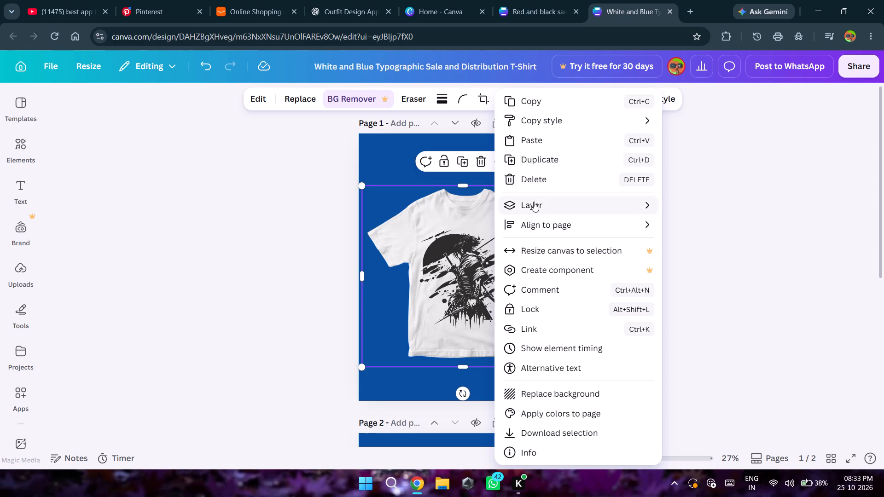
click(328, 253)
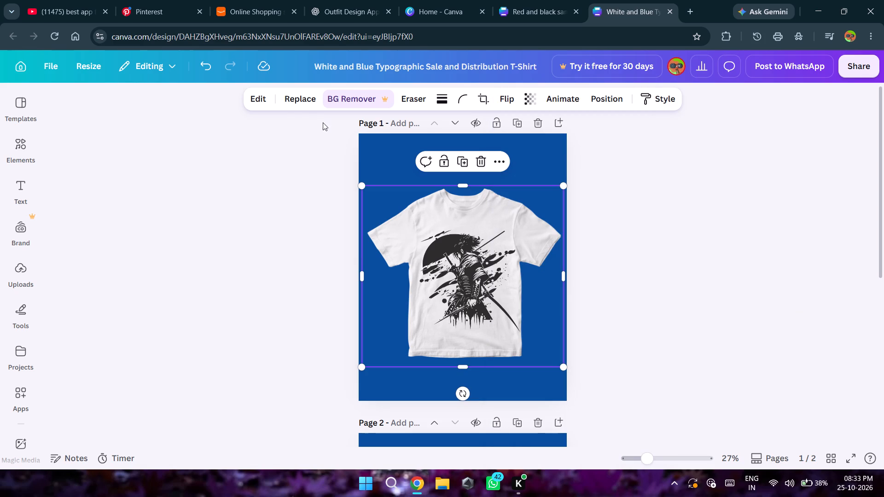
Search the design elements for "t shirts" and browse the graphics, mockups and other results.
click(23, 152)
click(128, 98)
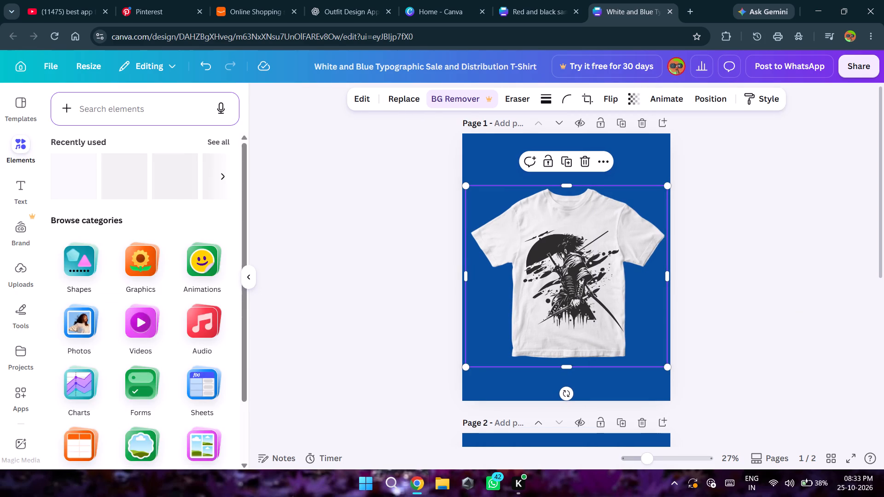
key(t)
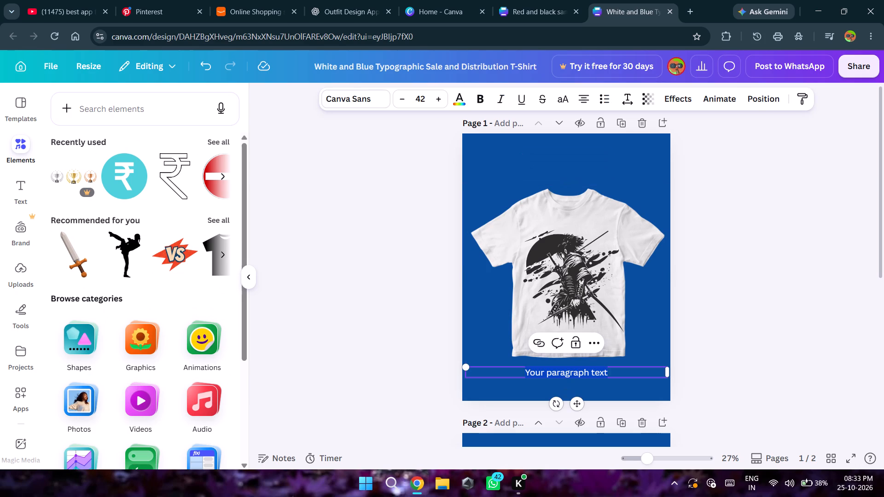
click(125, 101)
text(t shirts)
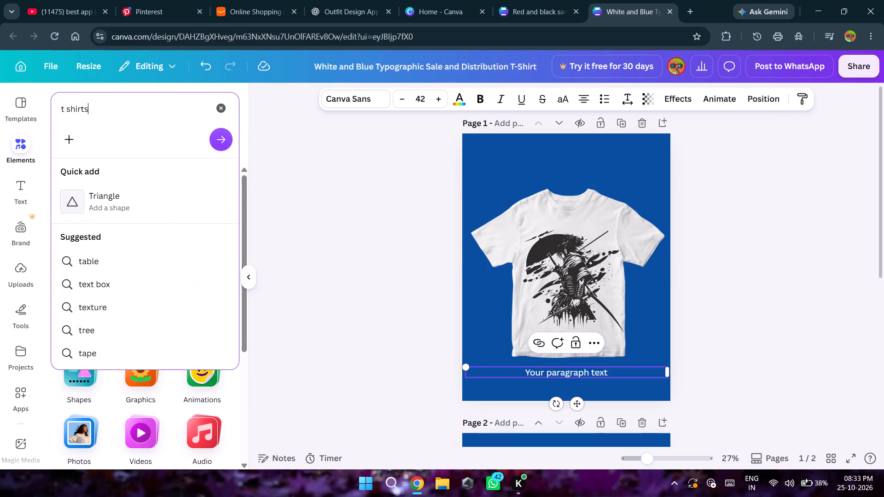
key(space)
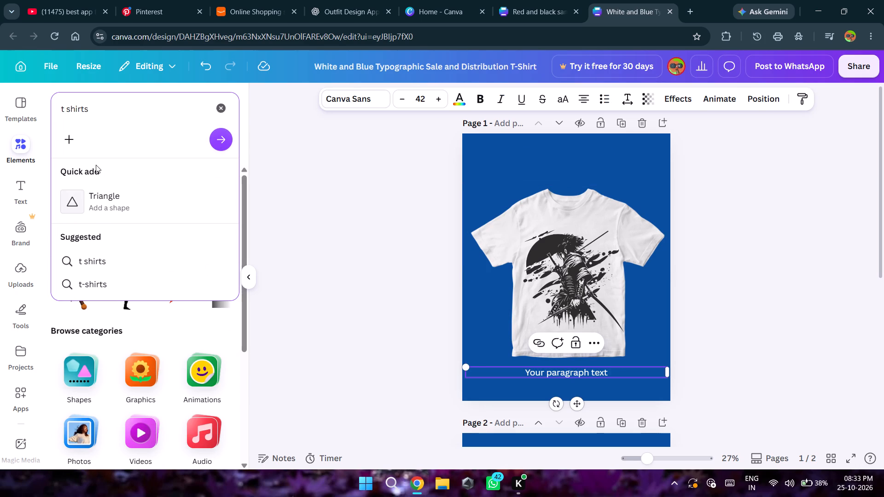
key(Return)
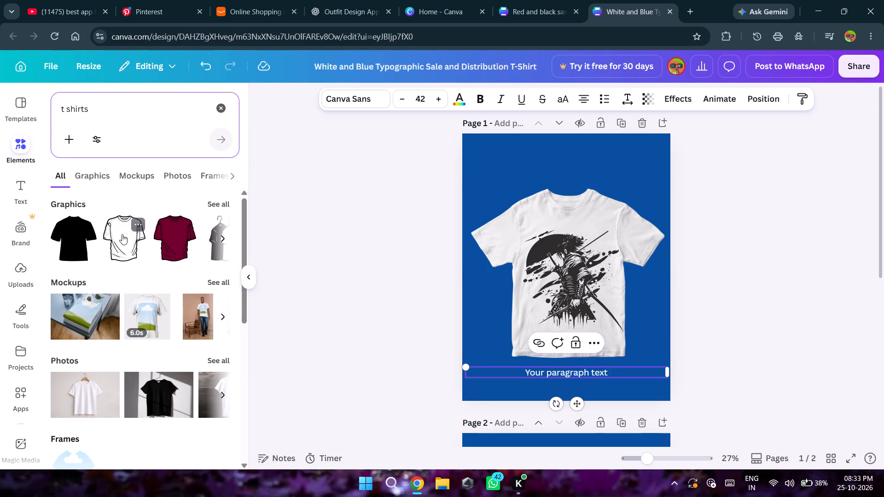
scroll(122, 234, right, 1)
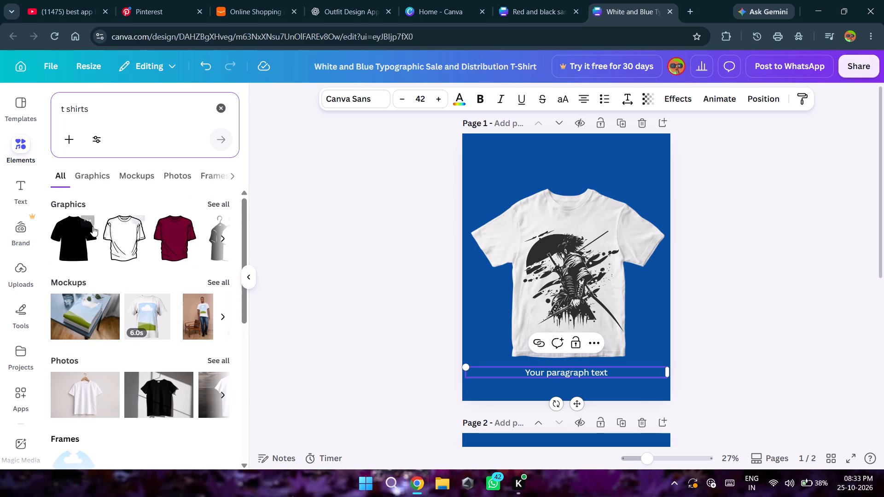
scroll(157, 231, left, 1)
scroll(157, 231, down, 4)
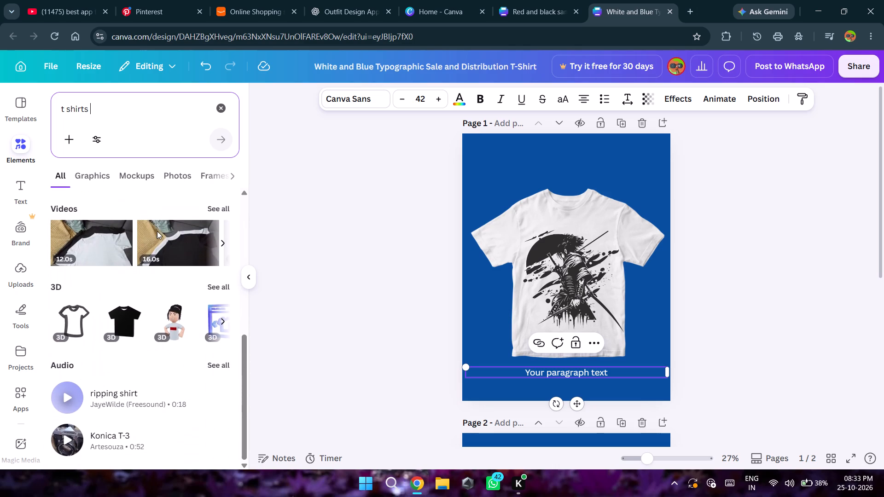
scroll(157, 231, up, 2)
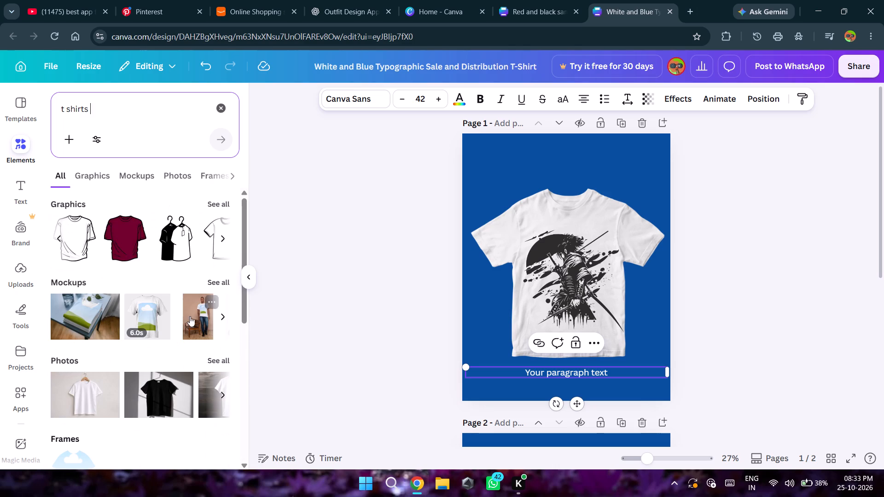
click(221, 314)
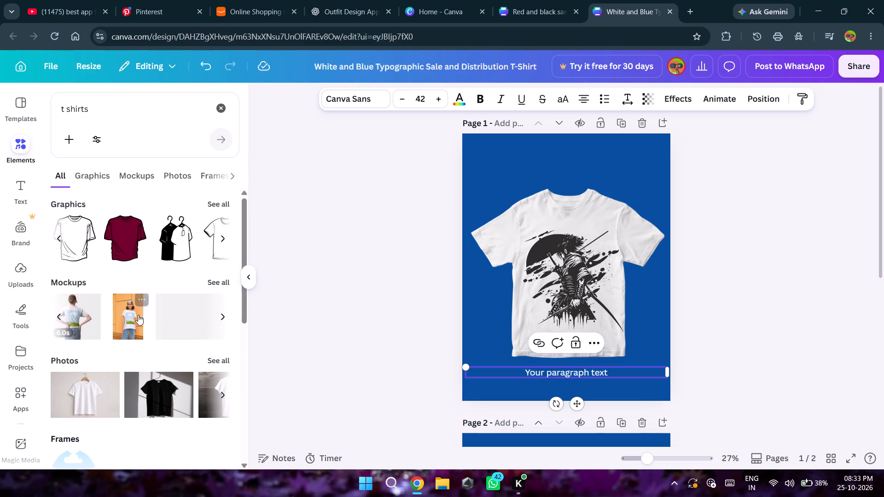
Search the T-shirt templates within the mockup design for "t shirts" and browse the results.
click(19, 105)
click(99, 109)
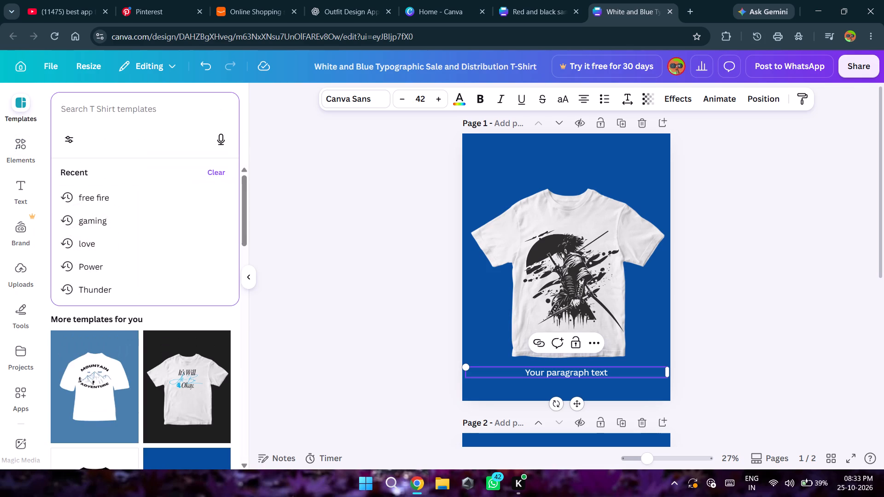
text(t shirts)
key(space)
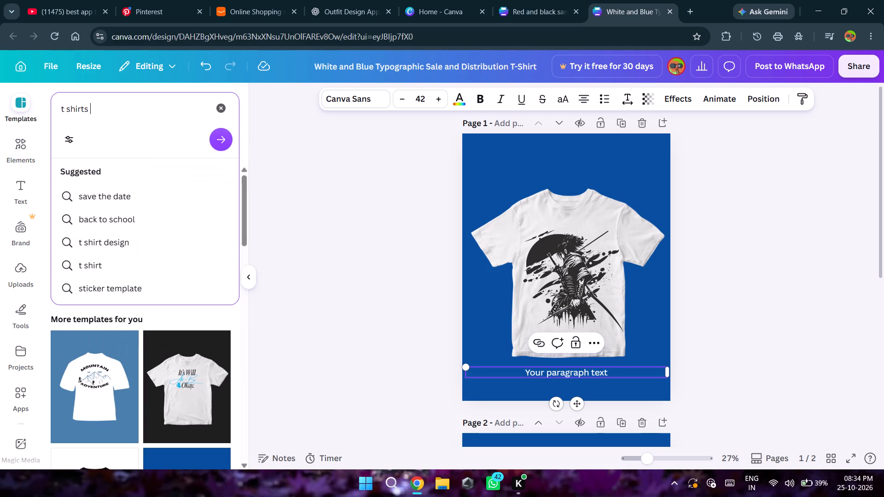
click(215, 145)
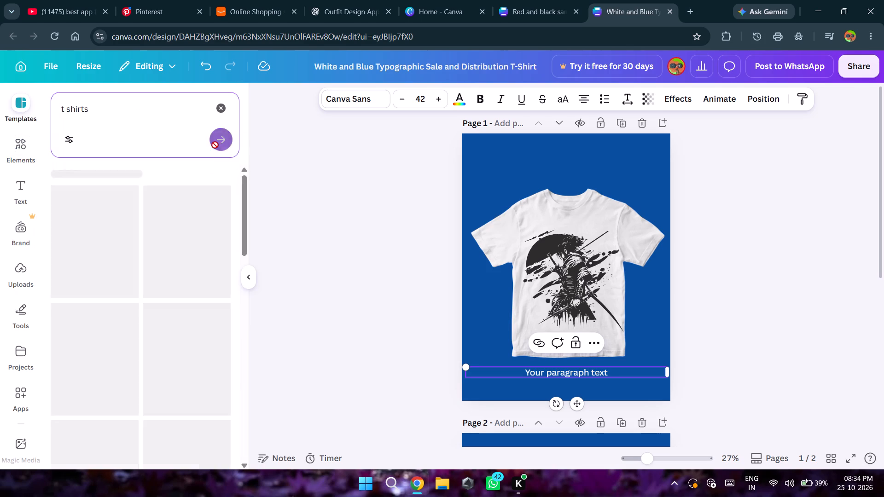
scroll(153, 250, down, 2)
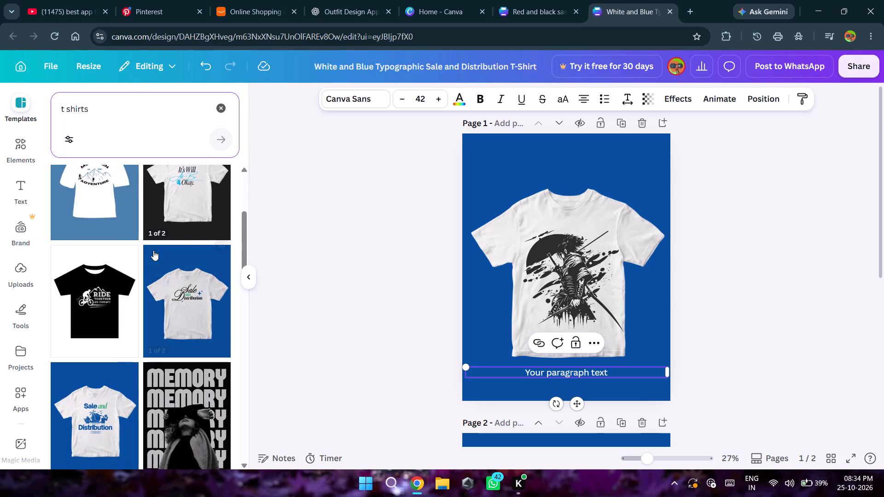
scroll(153, 250, down, 5)
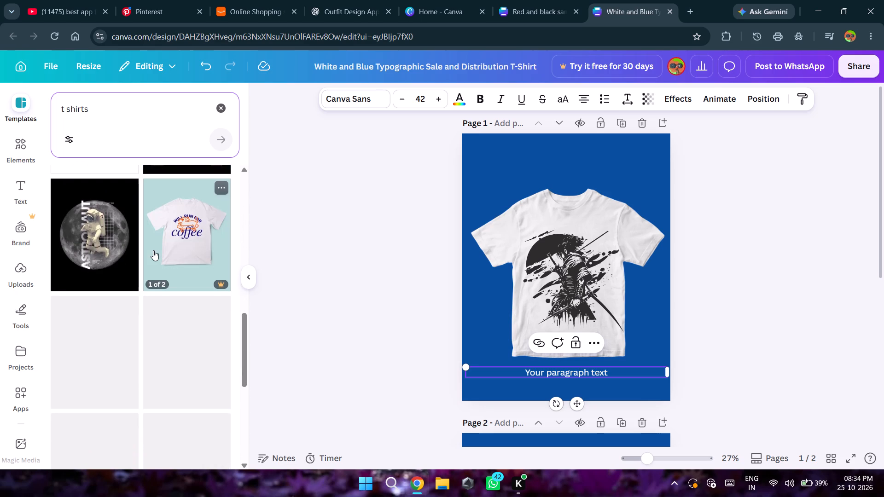
scroll(153, 250, down, 1)
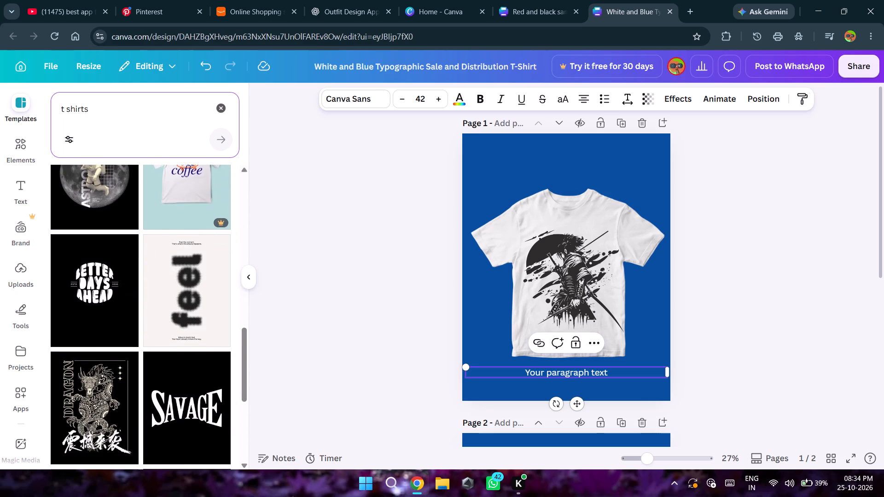
Refine the template search to "t shirts front and back" and look through the results.
click(145, 102)
text(fornt and)
key(space)
key(BackSpace)
key(BackSpace)
key(BackSpace)
key(BackSpace)
key(BackSpace)
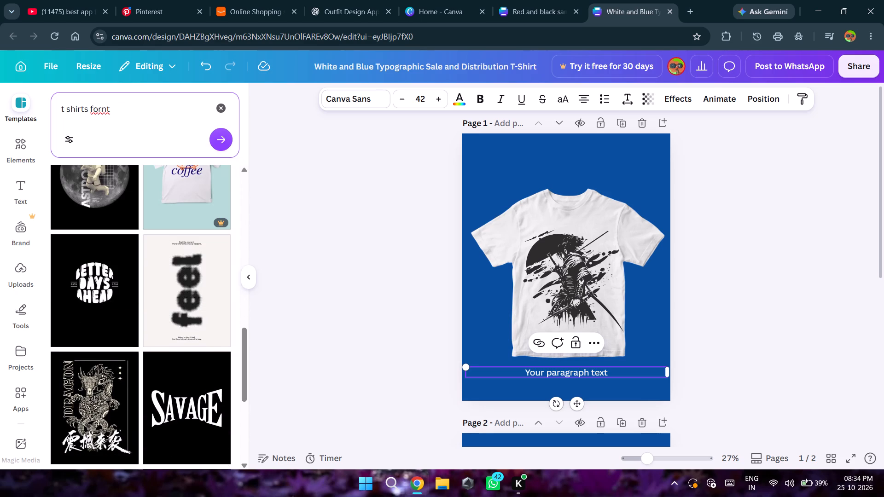
key(BackSpace)
key(BackSpace)
key(BackSpace)
key(BackSpace)
text(ront and back)
key(Return)
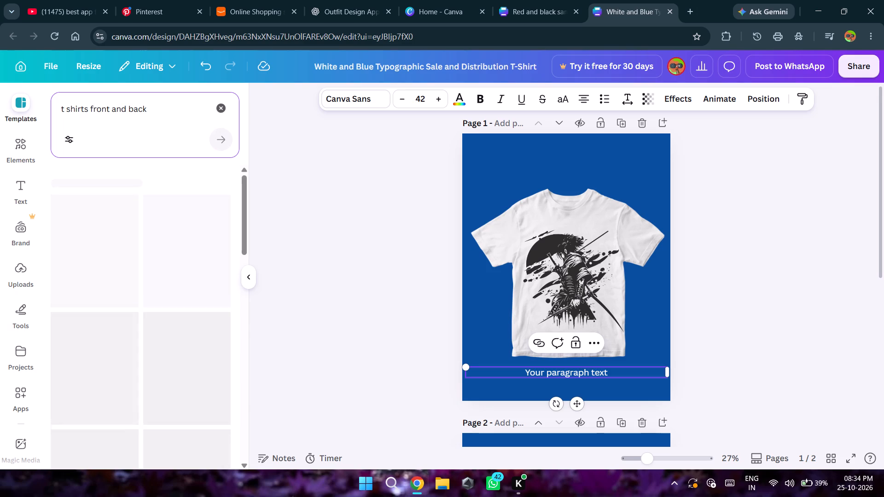
scroll(146, 223, down, 1)
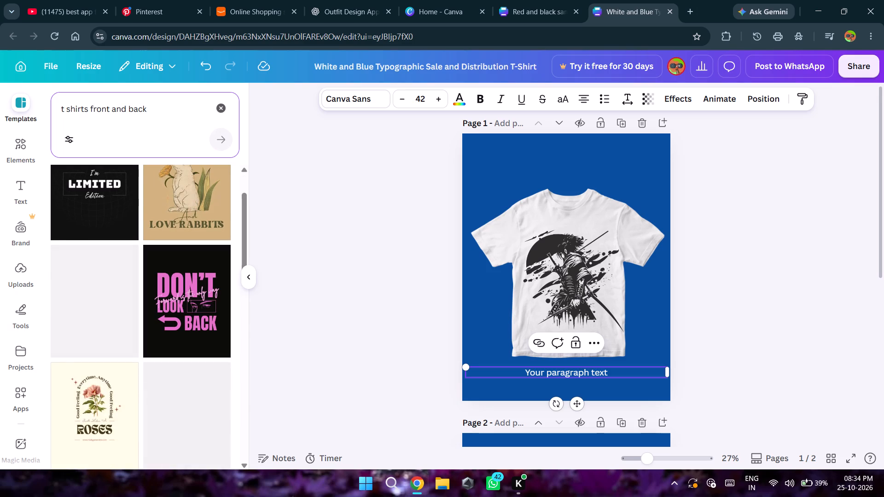
Shorten the template search back to "t shirts" and run it again.
key(BackSpace)
key(BackSpace)
key(BackSpace)
key(BackSpace)
key(BackSpace)
key(BackSpace)
key(BackSpace)
key(BackSpace)
key(BackSpace)
key(BackSpace)
key(BackSpace)
key(BackSpace)
key(BackSpace)
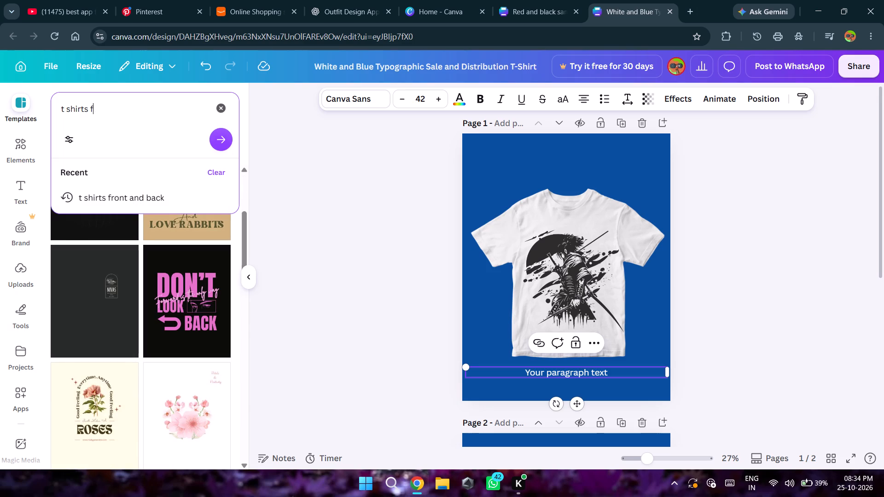
key(BackSpace)
key(Return)
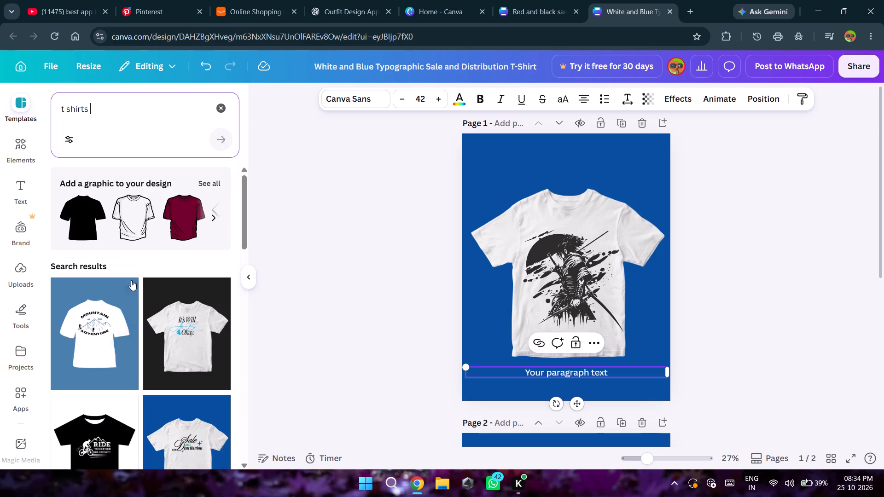
Apply the T-shirt mockup page of the White Minimalist Mountain Adventure T-shirt Design template to page 2, replacing its blank content.
scroll(131, 280, down, 1)
click(122, 304)
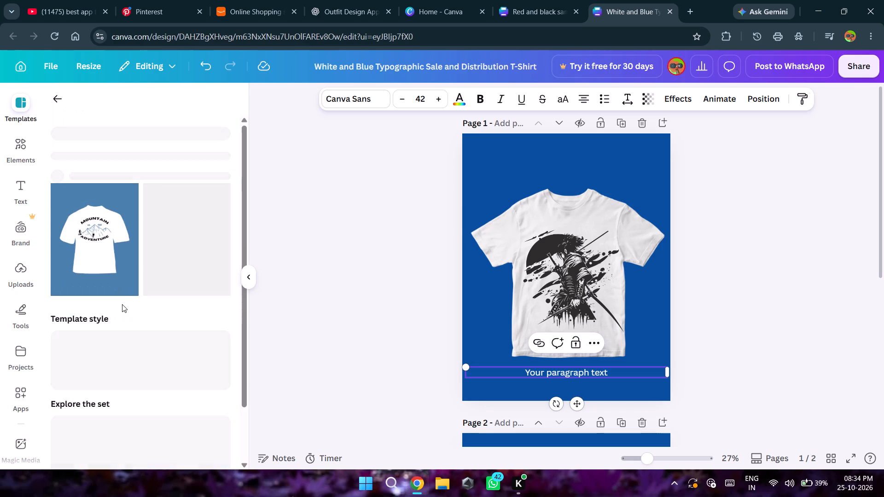
right_click(115, 277)
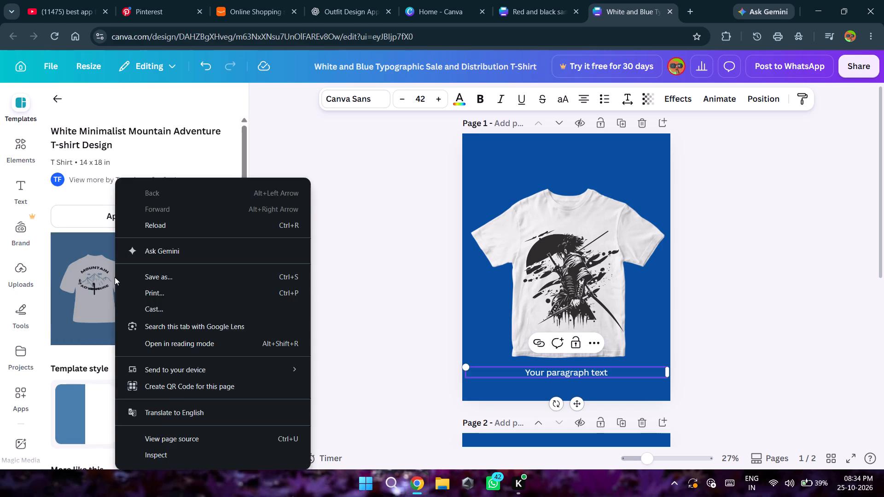
double_click(90, 275)
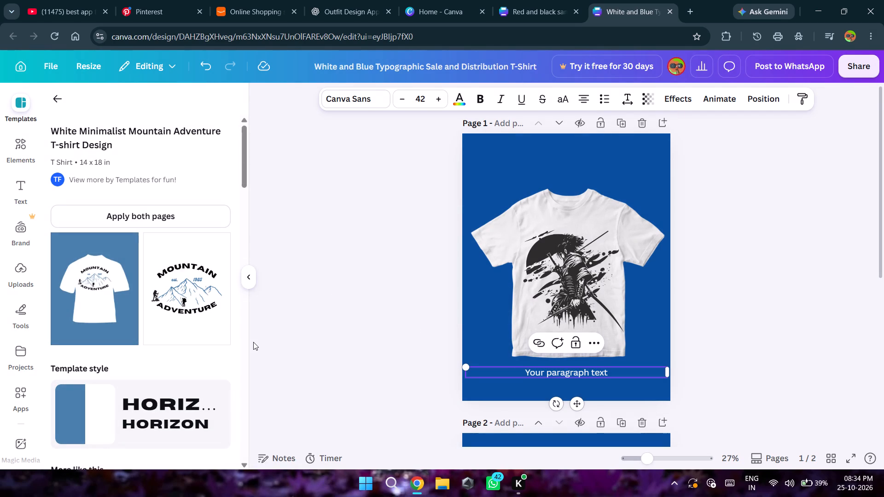
scroll(253, 342, down, 1)
click(113, 279)
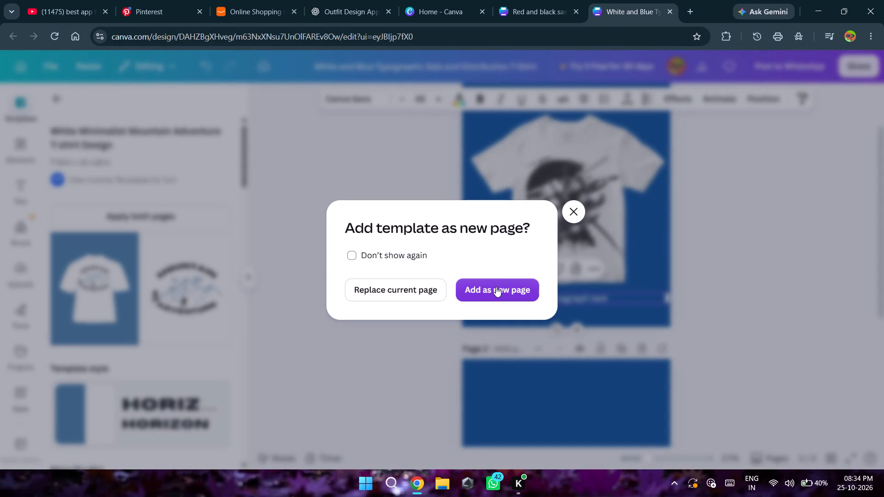
click(410, 386)
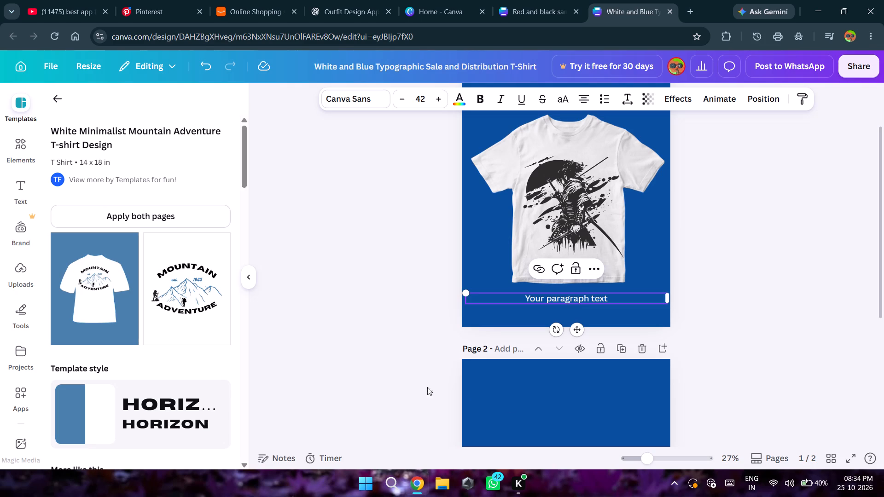
click(543, 413)
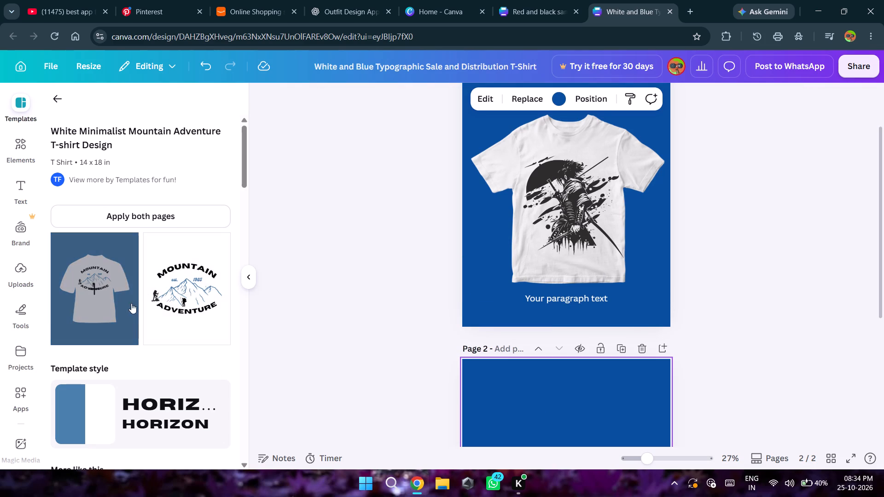
click(102, 295)
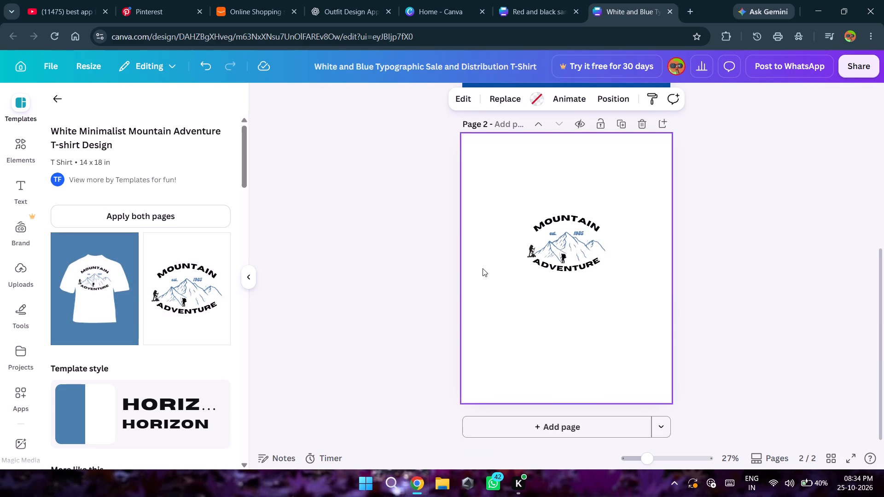
scroll(483, 268, up, 3)
scroll(483, 268, down, 3)
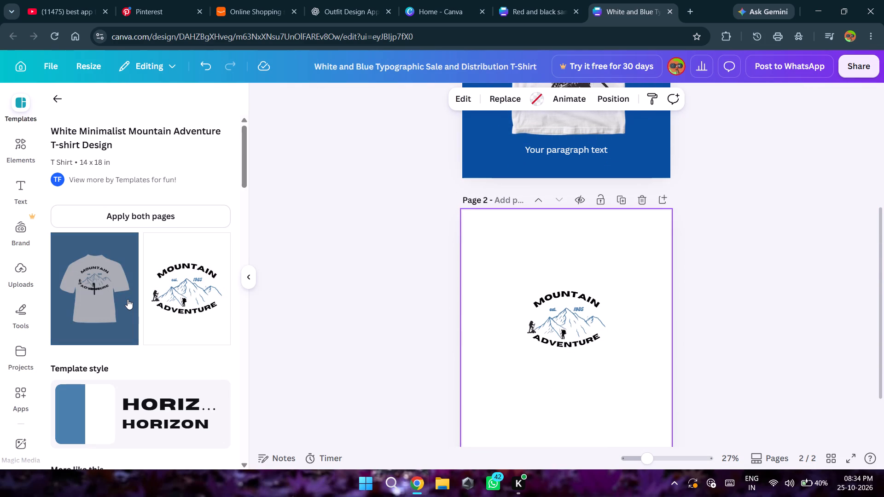
double_click(128, 299)
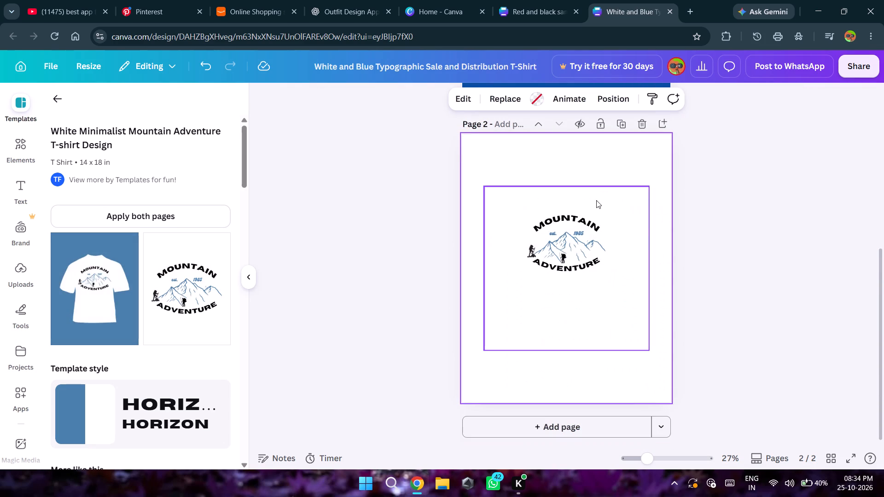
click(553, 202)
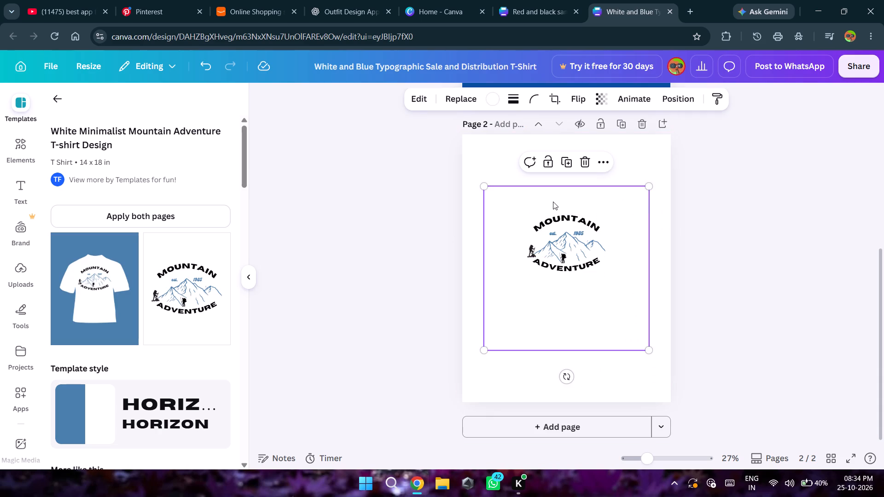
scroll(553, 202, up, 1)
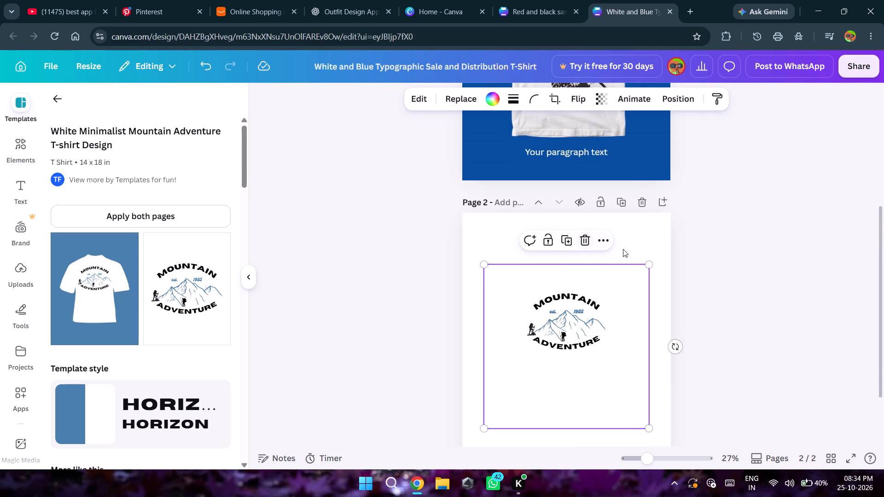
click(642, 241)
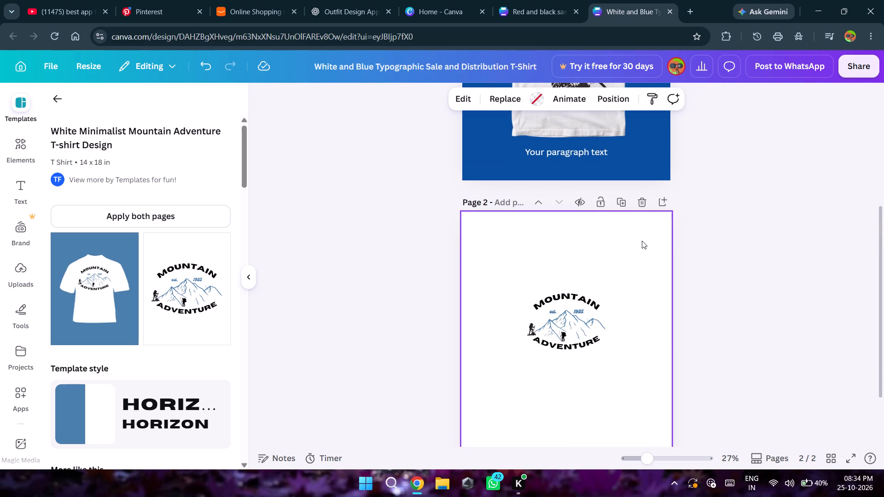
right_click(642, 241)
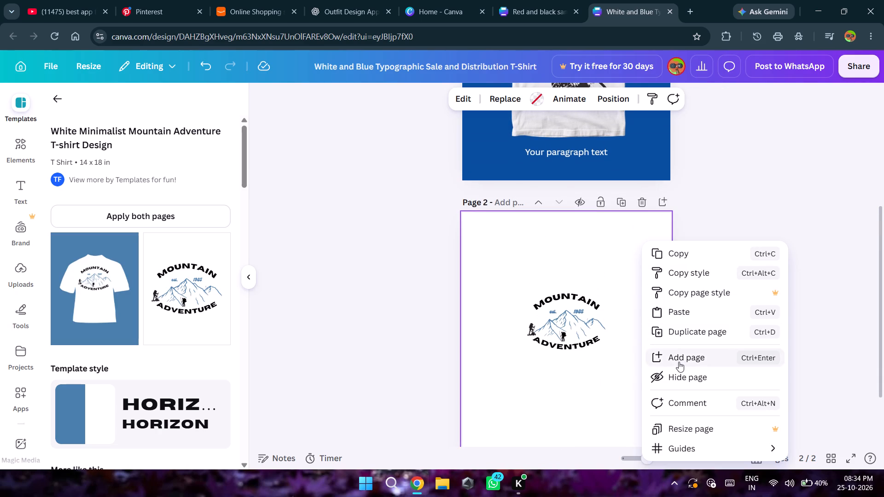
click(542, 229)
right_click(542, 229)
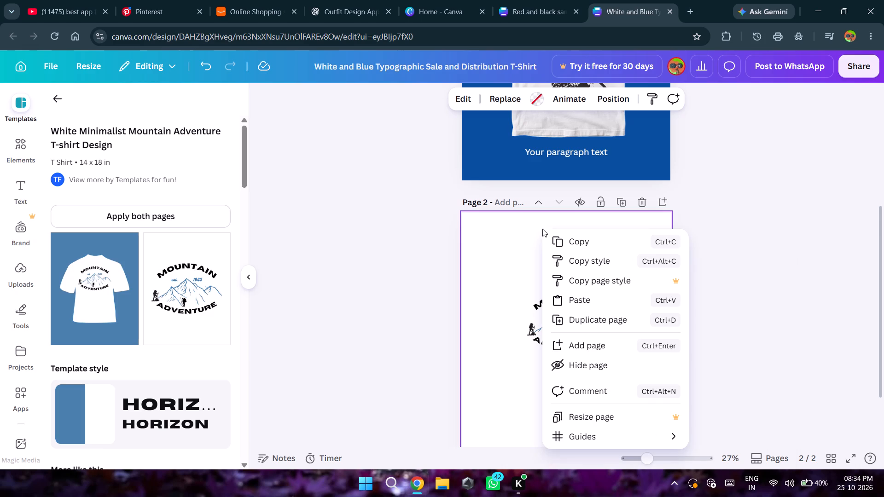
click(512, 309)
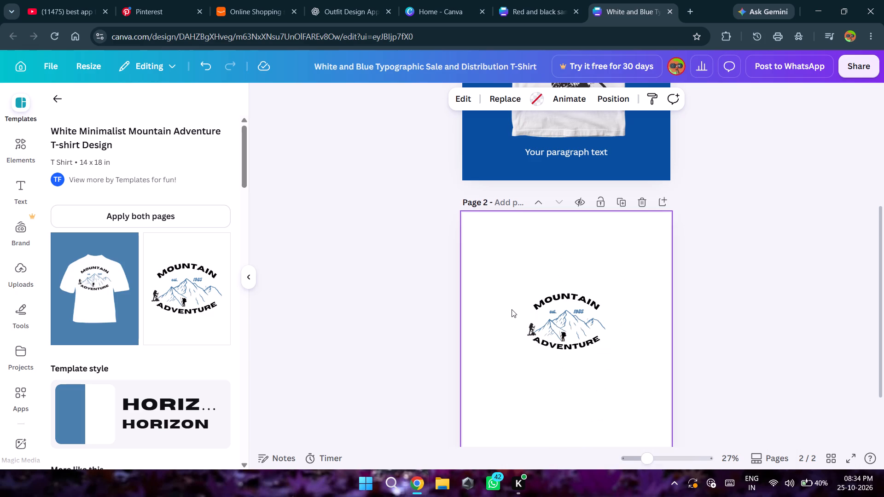
Set page 2's background colour to the vivid blue #084e9f used in the design.
click(512, 282)
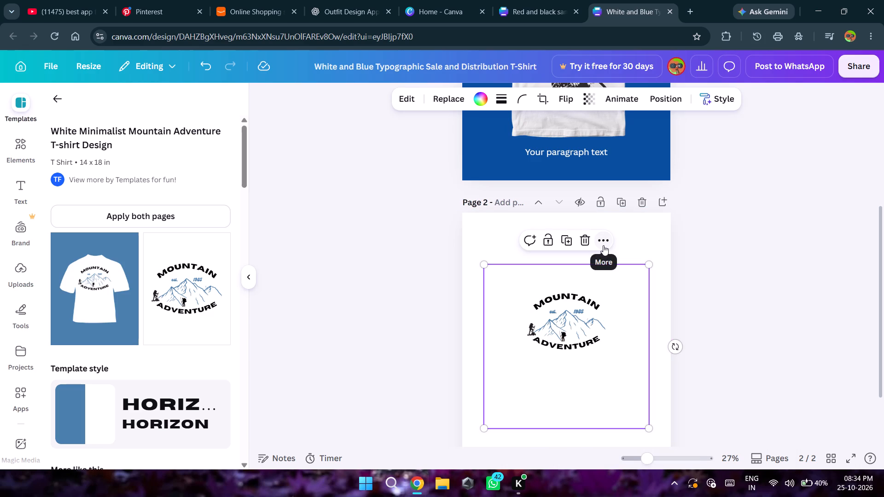
click(603, 245)
click(480, 98)
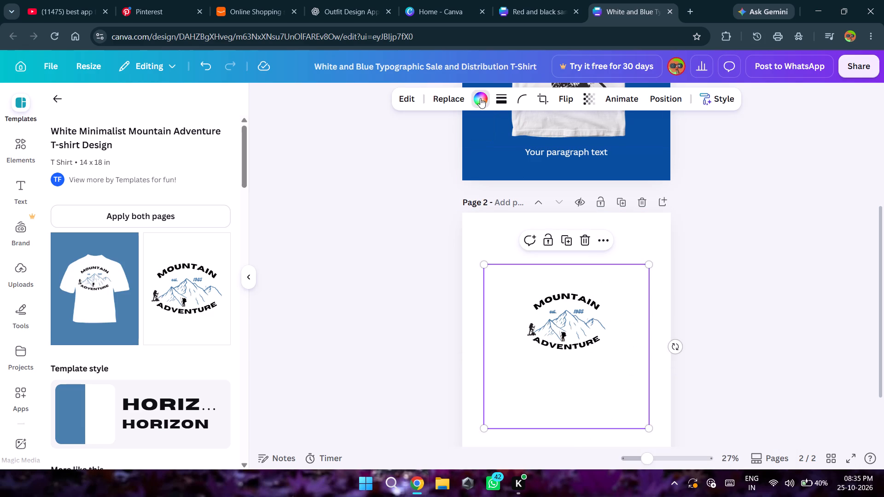
click(488, 235)
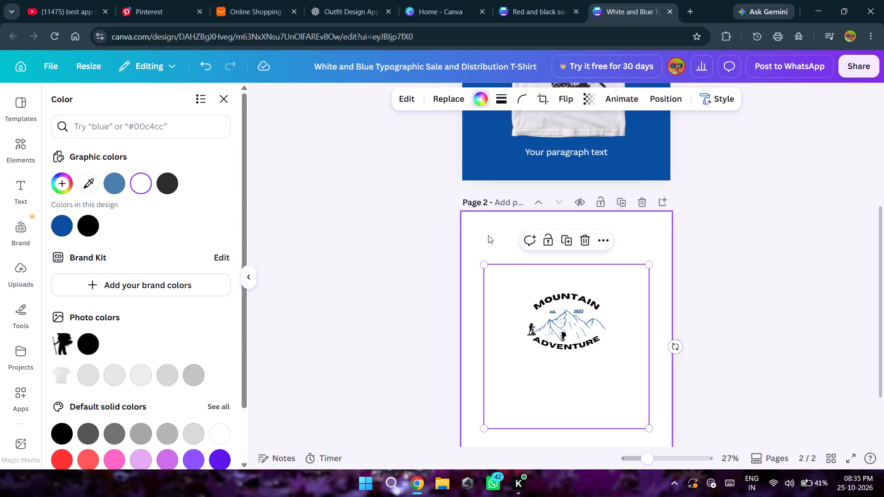
right_click(488, 235)
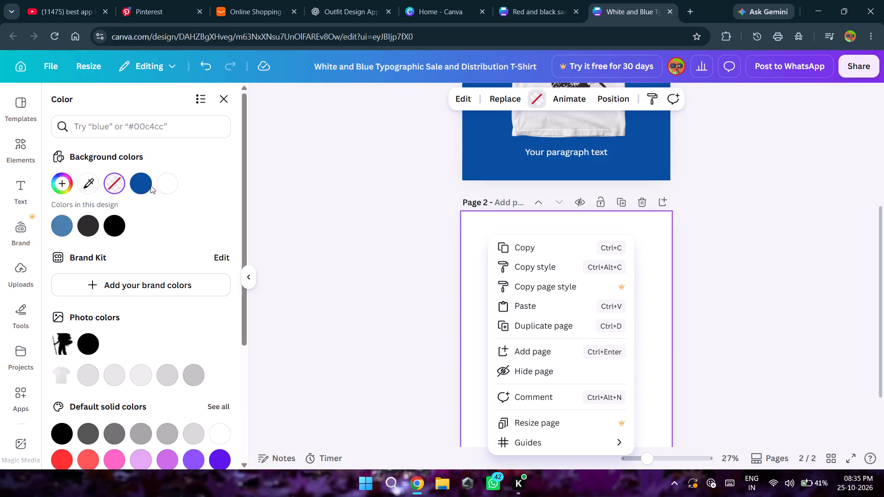
click(143, 187)
click(143, 187)
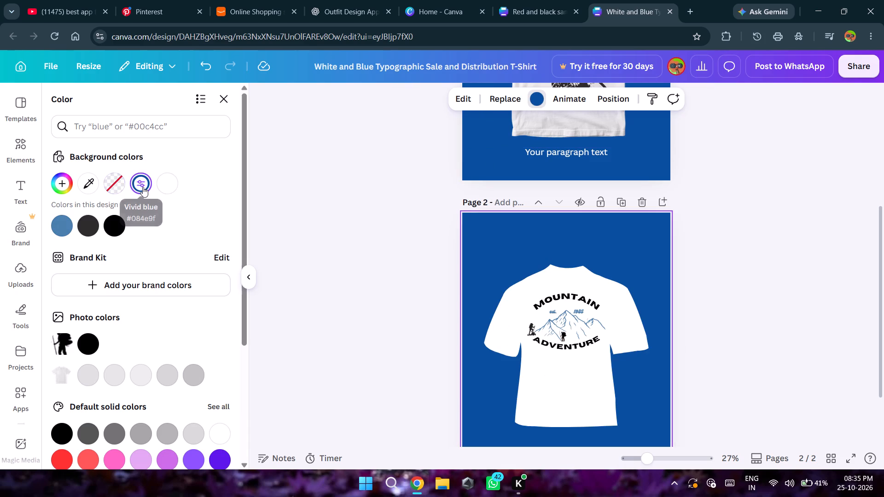
Delete the curved "ADVENTURE" text from the T-shirt on page 2.
scroll(542, 366, up, 1)
scroll(542, 366, down, 1)
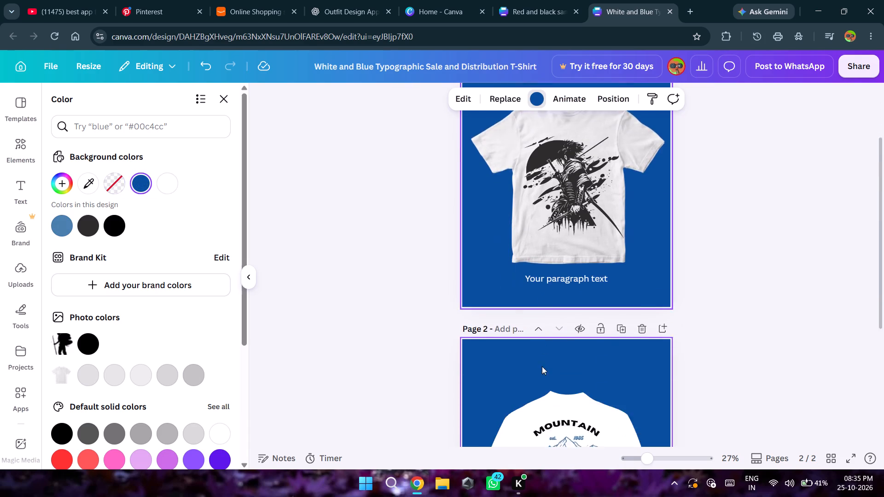
scroll(542, 366, down, 2)
click(568, 298)
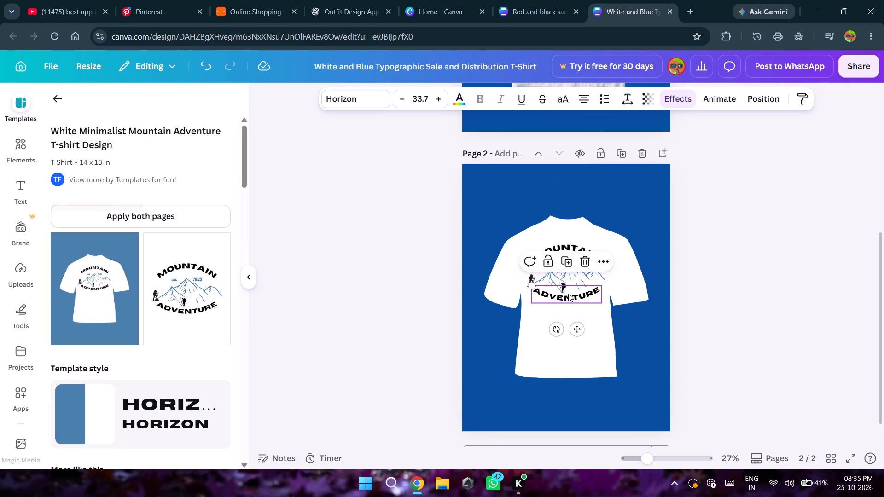
click(582, 259)
Delete the "Your paragraph text" placeholder below the samurai T-shirt on page 1.
click(573, 254)
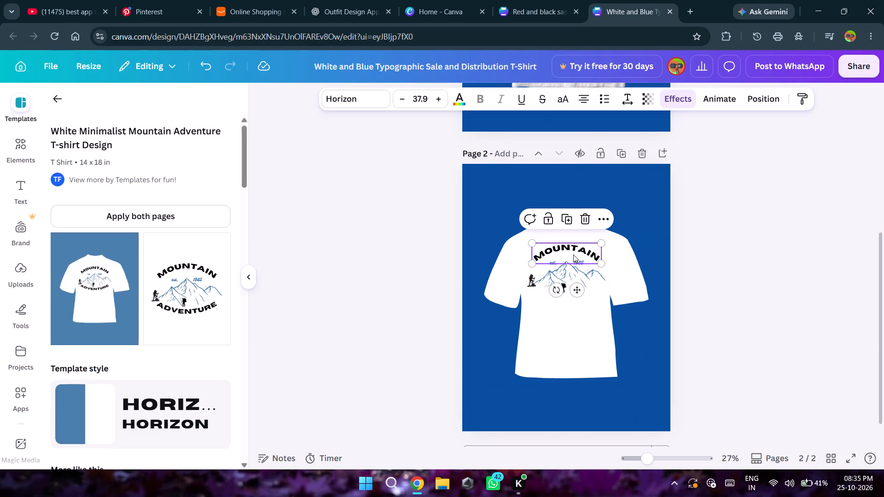
scroll(591, 307, up, 1)
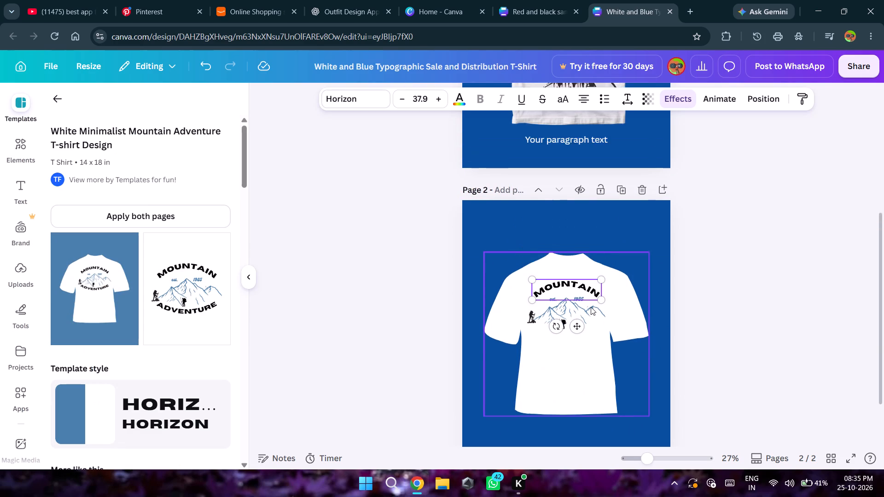
scroll(591, 307, up, 4)
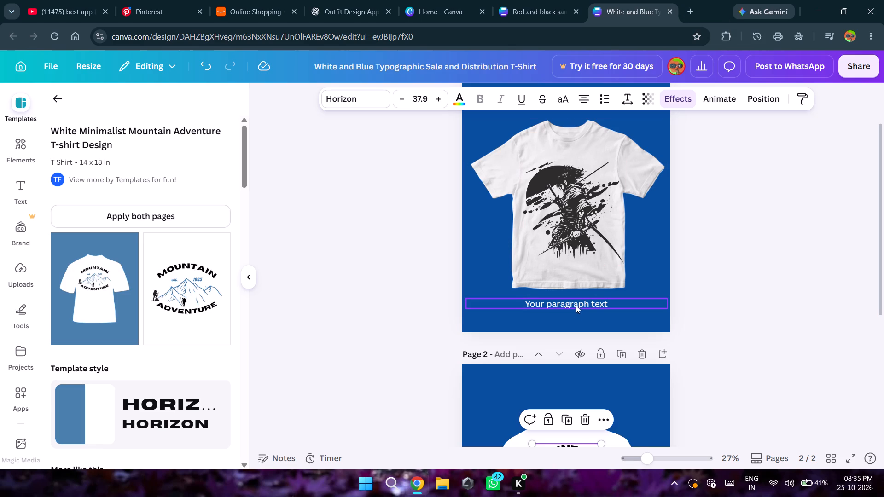
scroll(576, 305, down, 1)
click(571, 177)
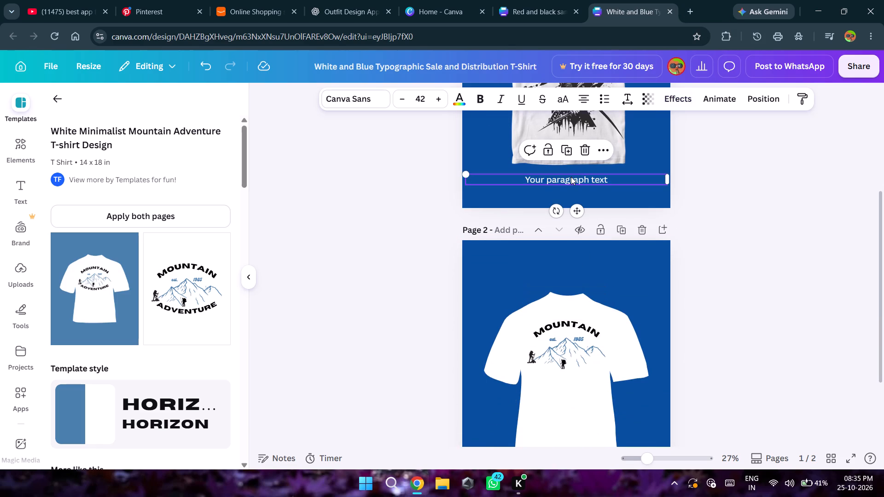
click(583, 154)
Replace the curved "MOUNTAIN" text on page 2's T-shirt with "BENUKAI".
scroll(578, 241, down, 2)
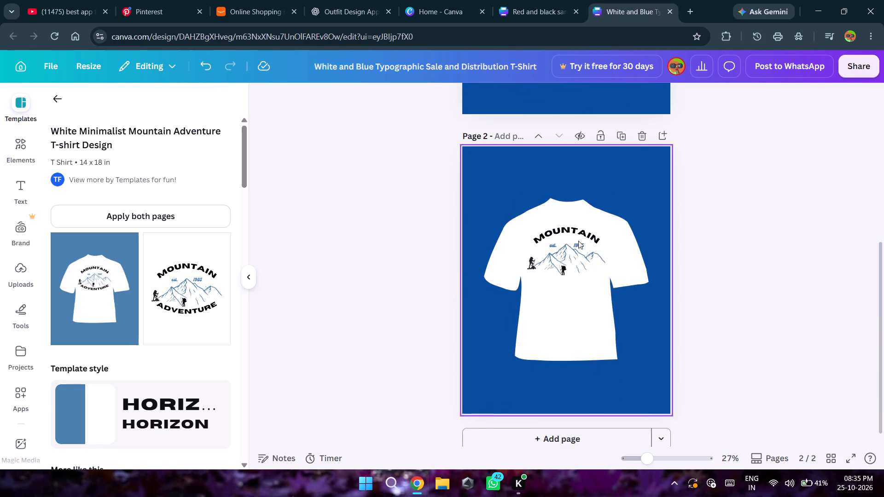
click(573, 222)
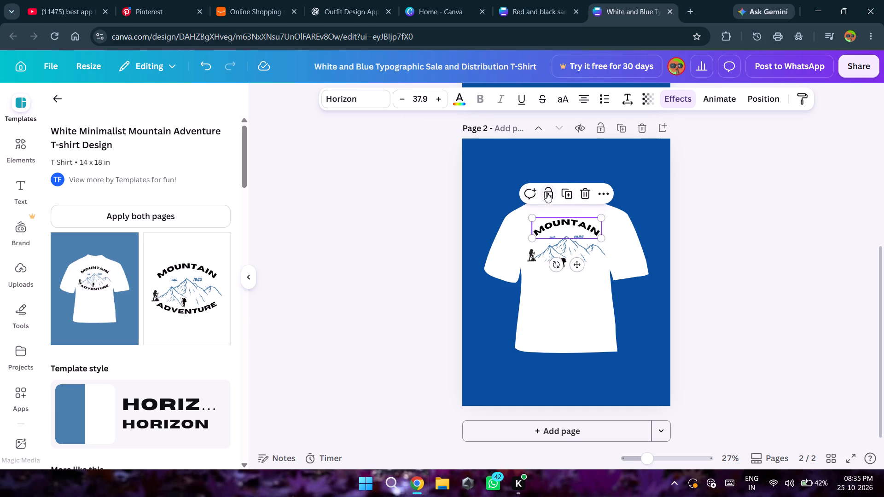
click(603, 190)
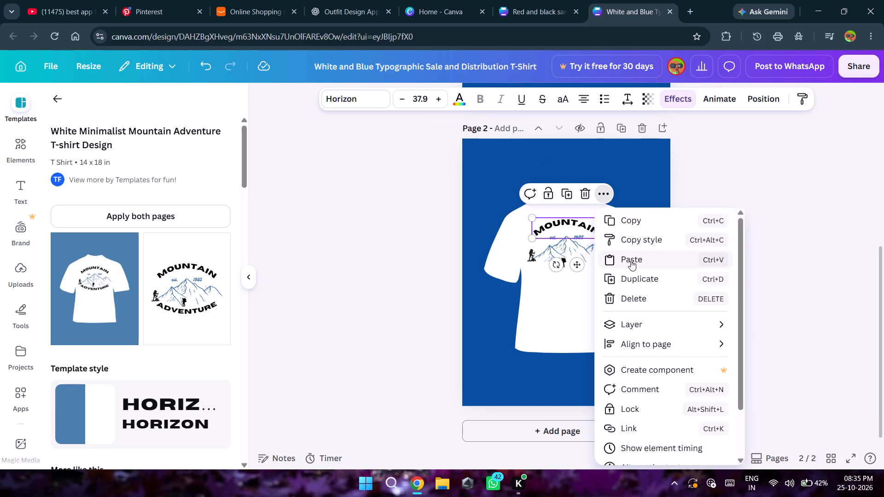
click(570, 222)
click(570, 222)
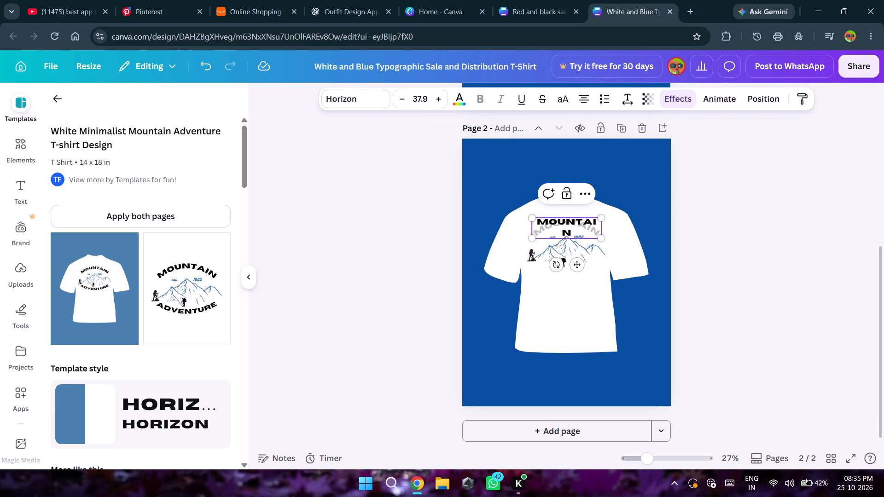
click(566, 221)
click(580, 233)
key(BackSpace)
key(BackSpace)
key(BackSpace)
key(BackSpace)
key(BackSpace)
key(BackSpace)
key(BackSpace)
key(BackSpace)
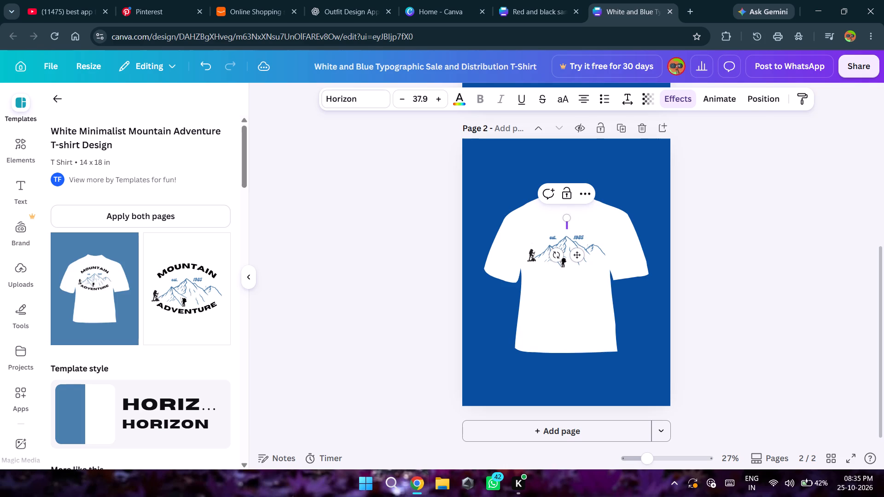
key(s)
key(BackSpace)
text(BENUK)
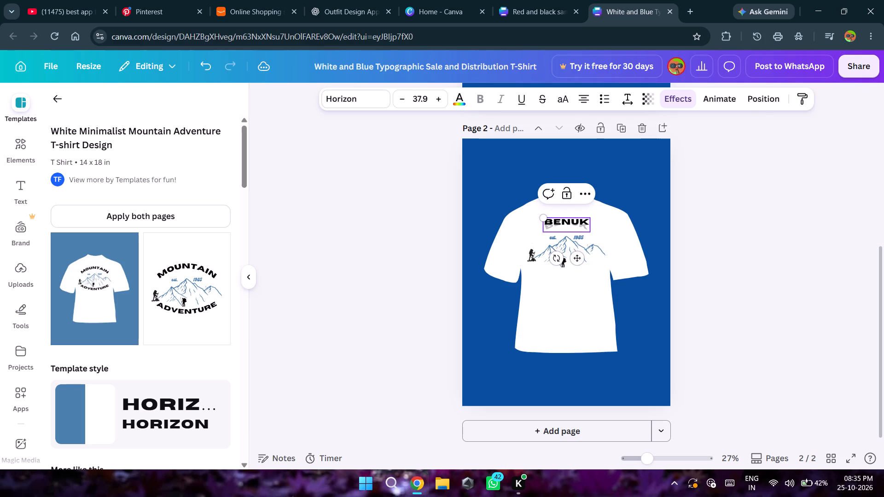
text(AI)
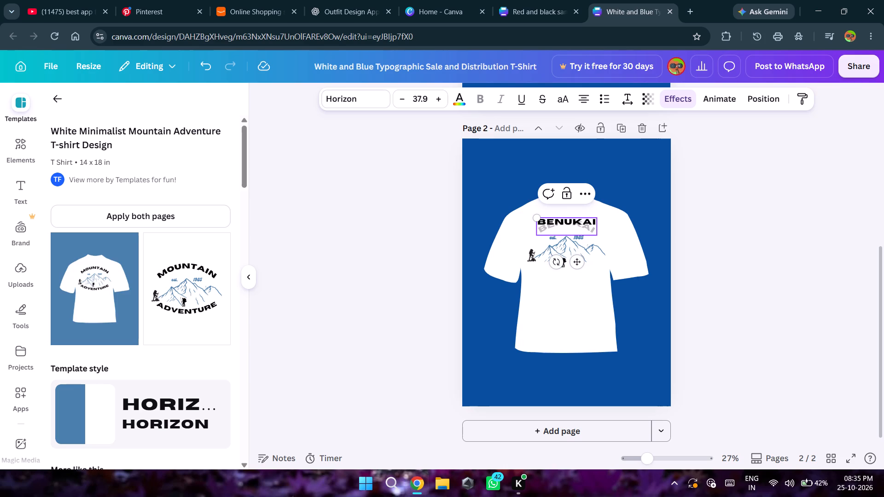
Delete both black hiker figures from the mountain artwork on page 2's T-shirt.
click(663, 229)
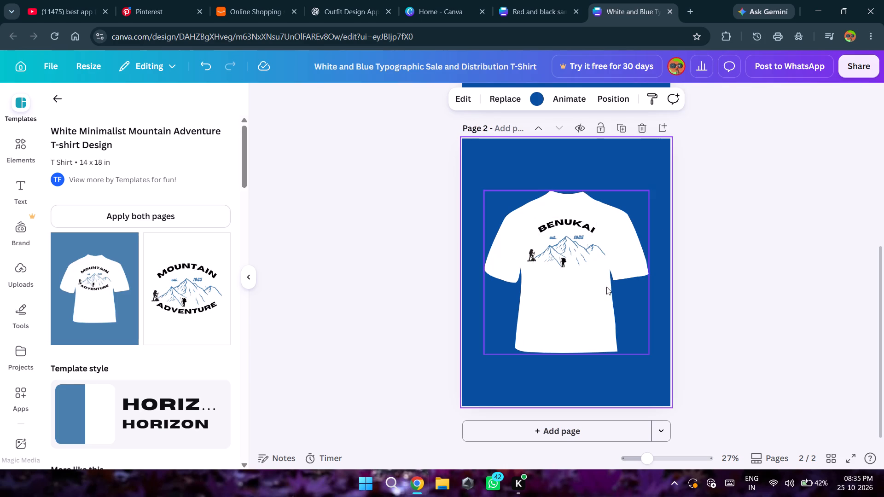
click(564, 264)
click(580, 233)
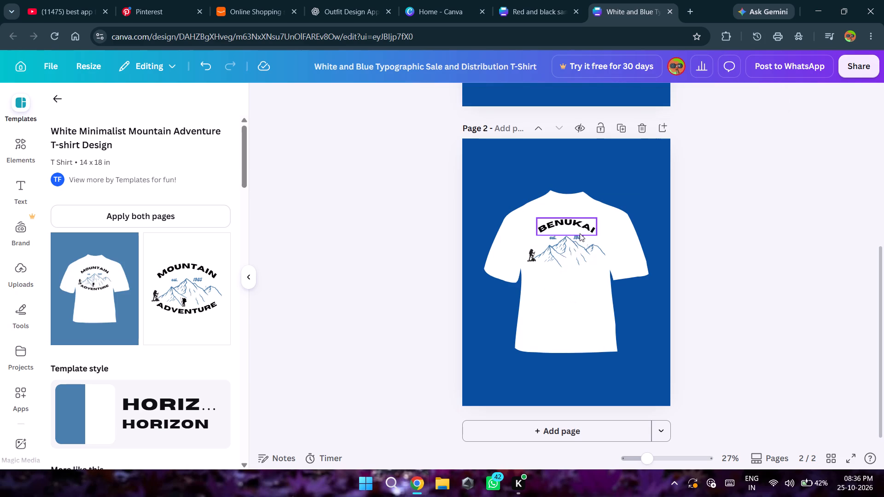
click(533, 255)
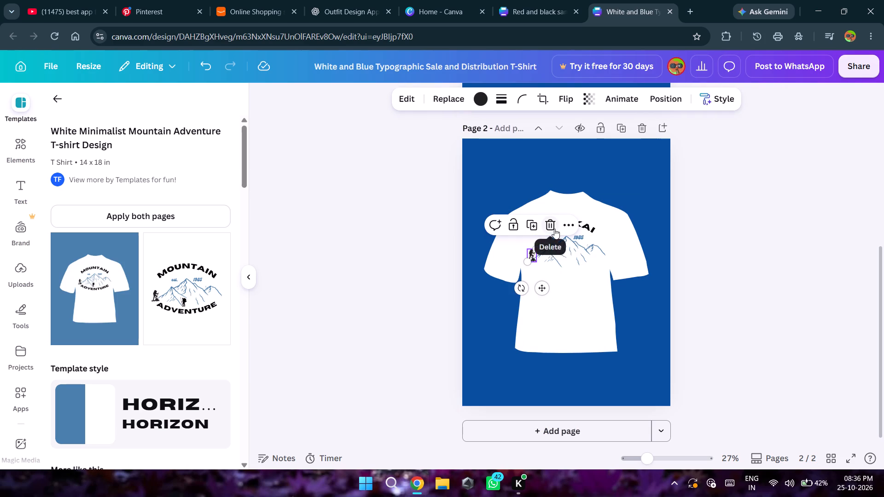
click(554, 229)
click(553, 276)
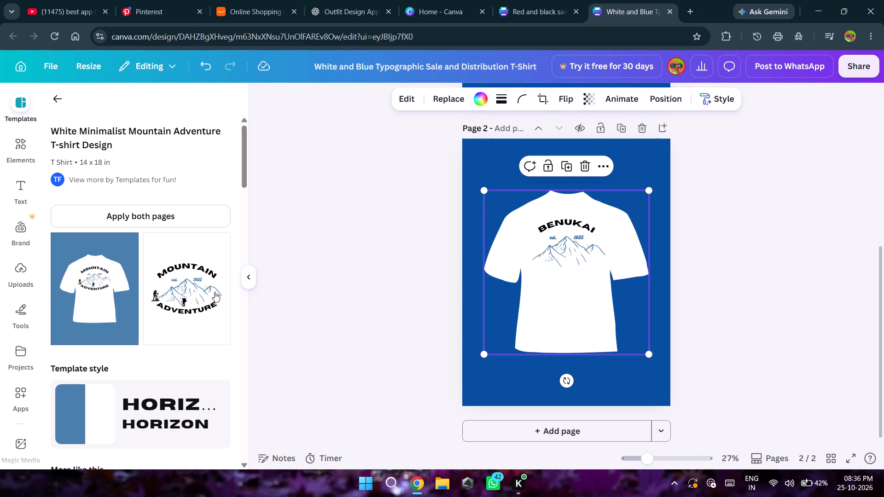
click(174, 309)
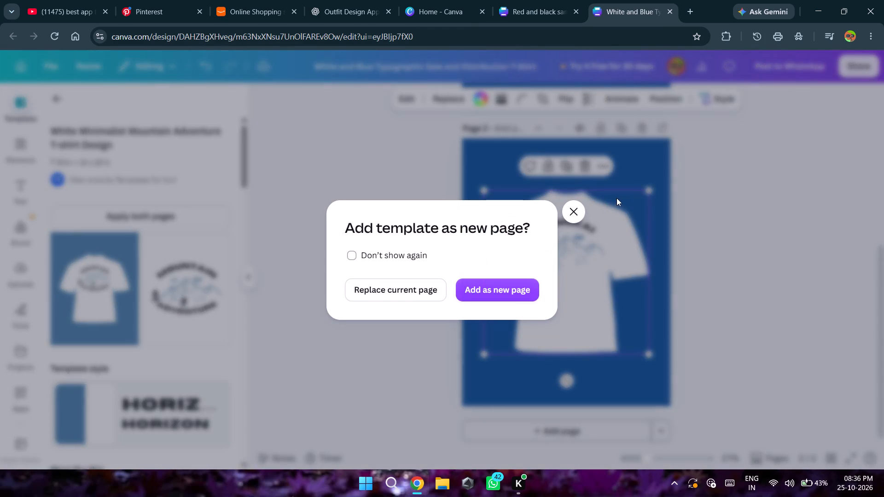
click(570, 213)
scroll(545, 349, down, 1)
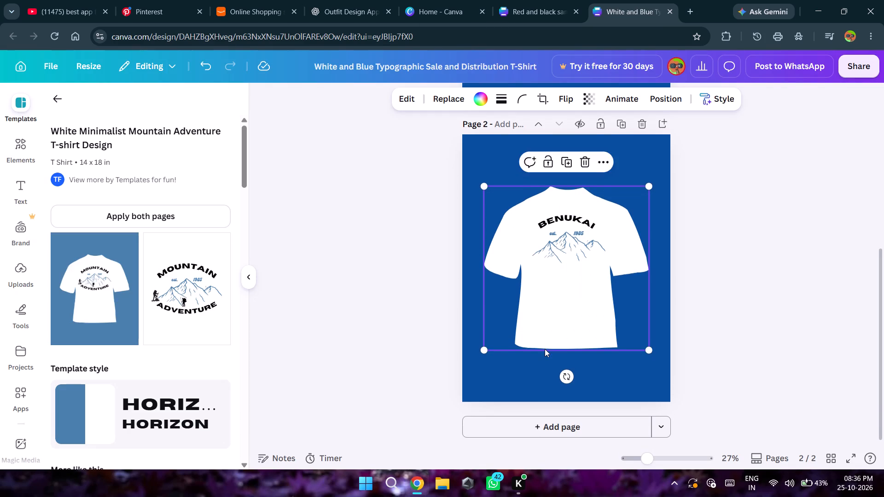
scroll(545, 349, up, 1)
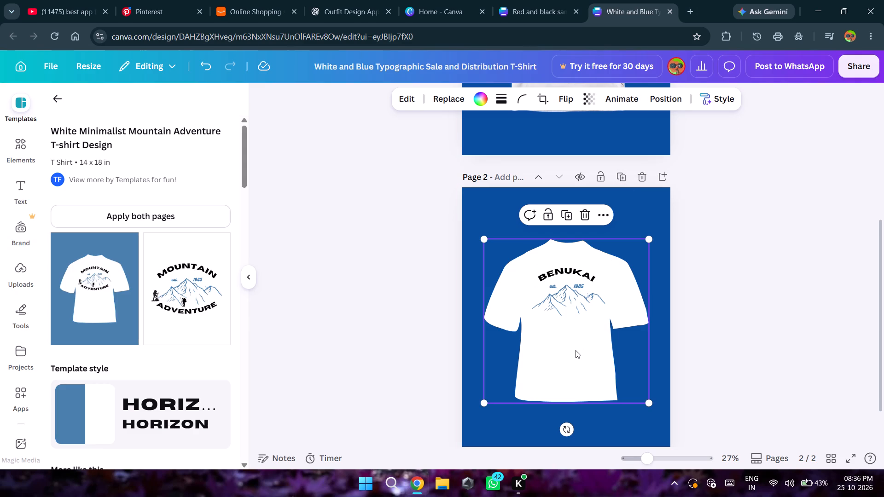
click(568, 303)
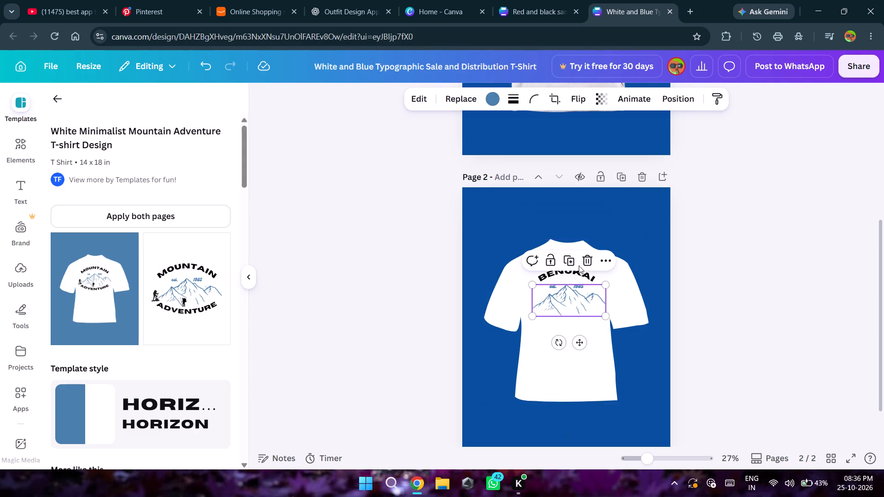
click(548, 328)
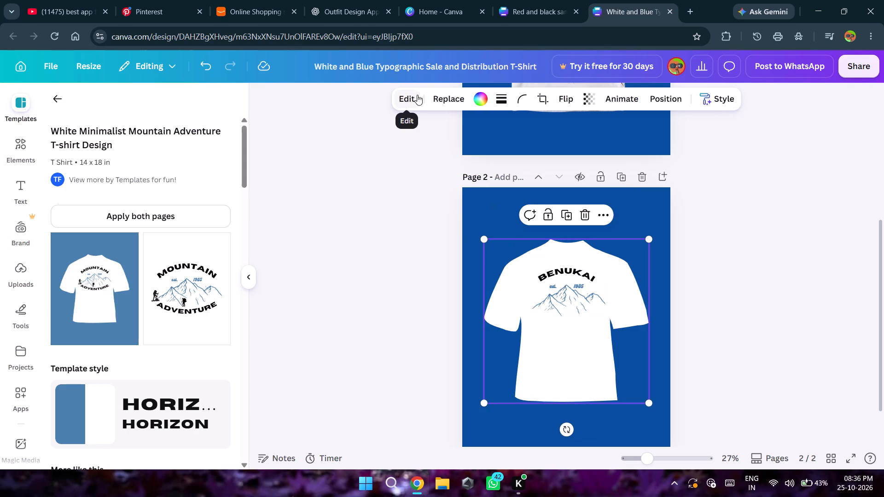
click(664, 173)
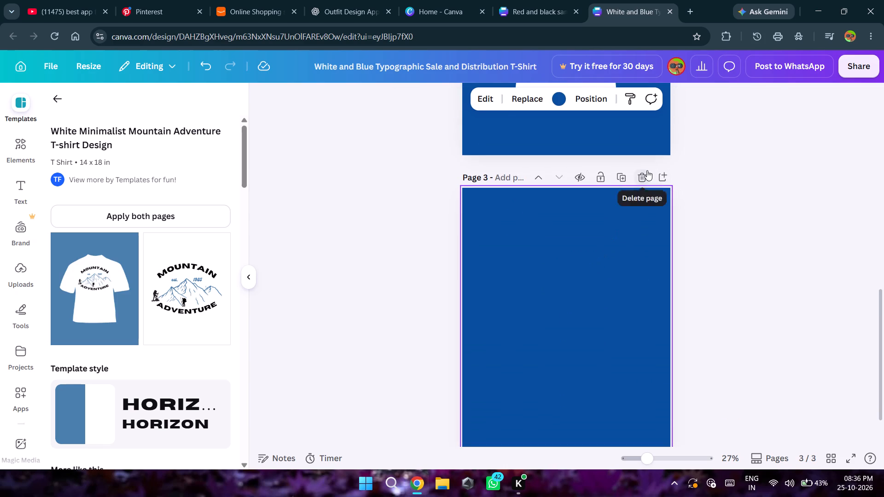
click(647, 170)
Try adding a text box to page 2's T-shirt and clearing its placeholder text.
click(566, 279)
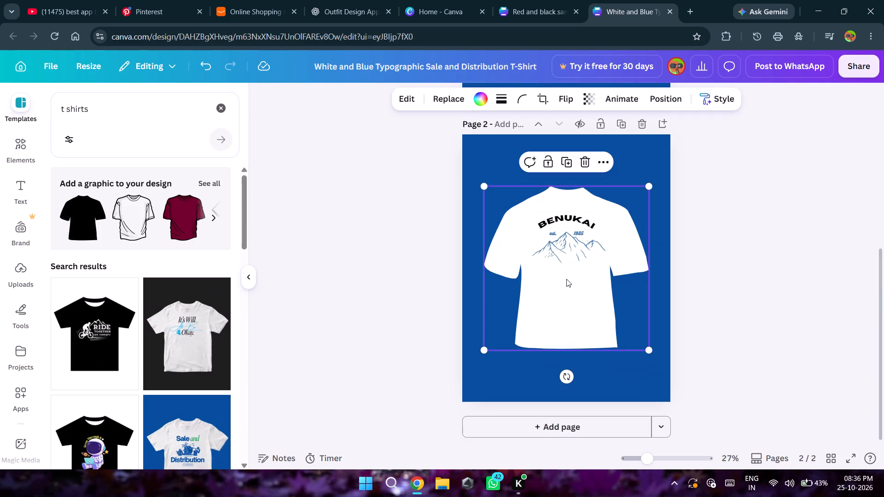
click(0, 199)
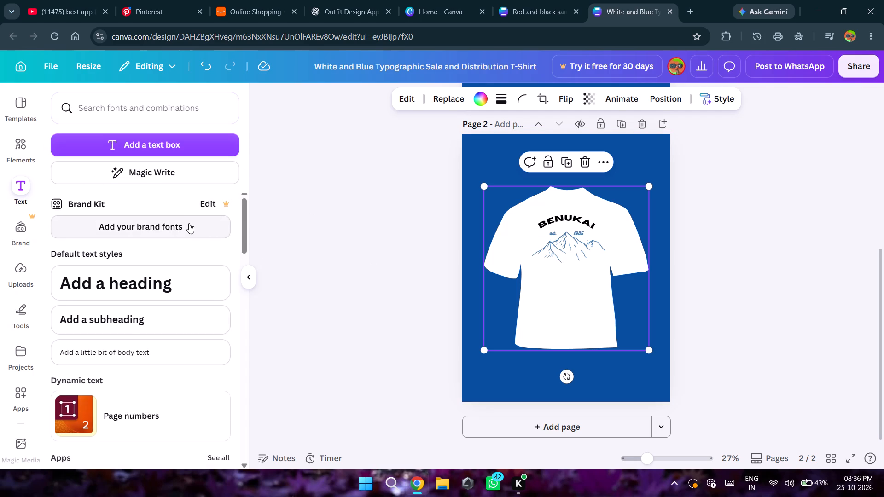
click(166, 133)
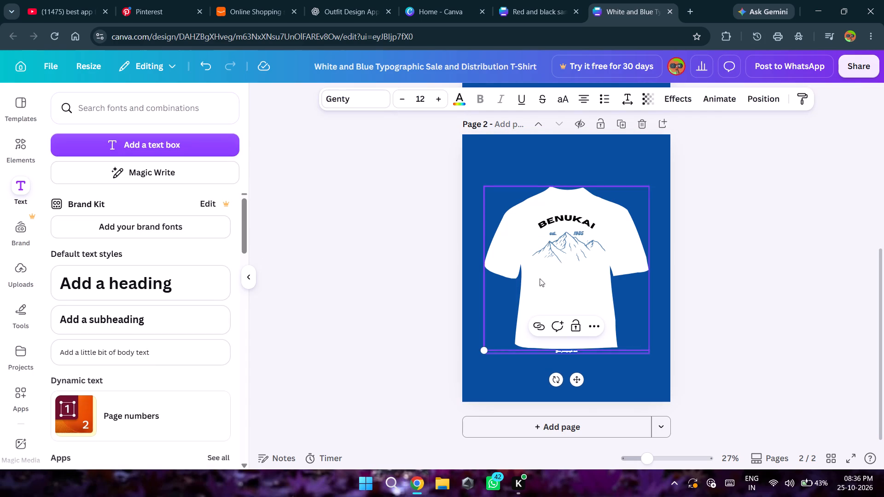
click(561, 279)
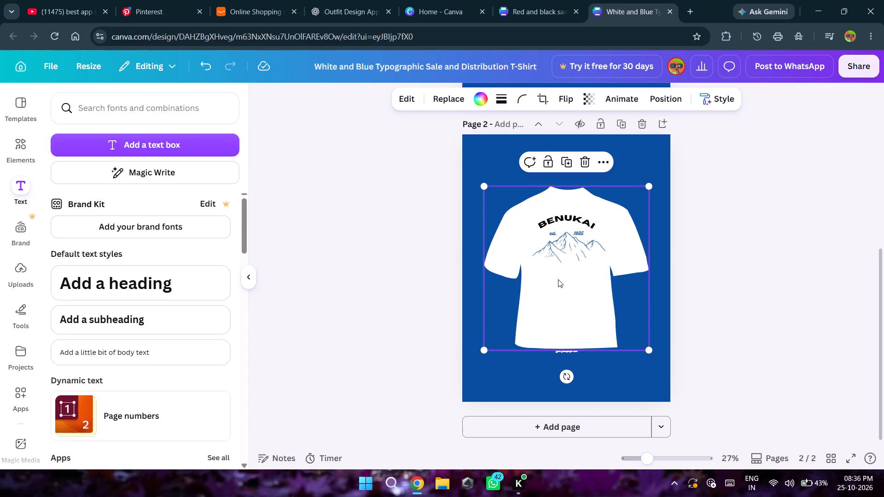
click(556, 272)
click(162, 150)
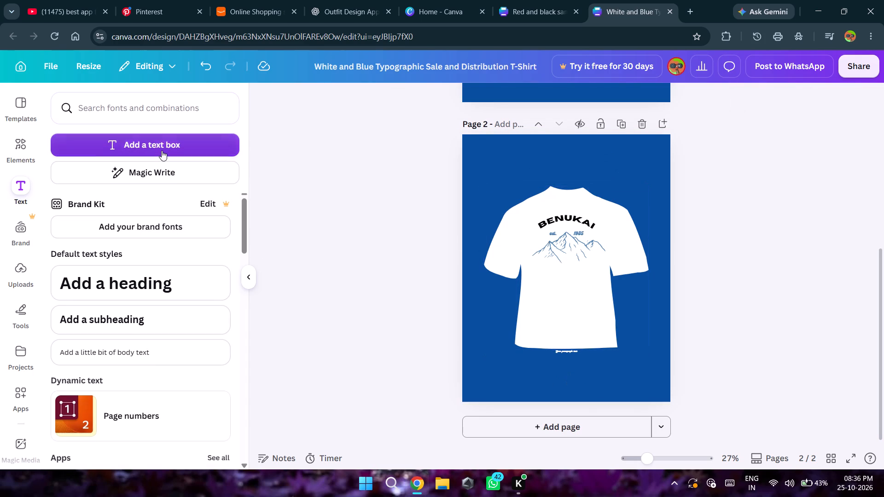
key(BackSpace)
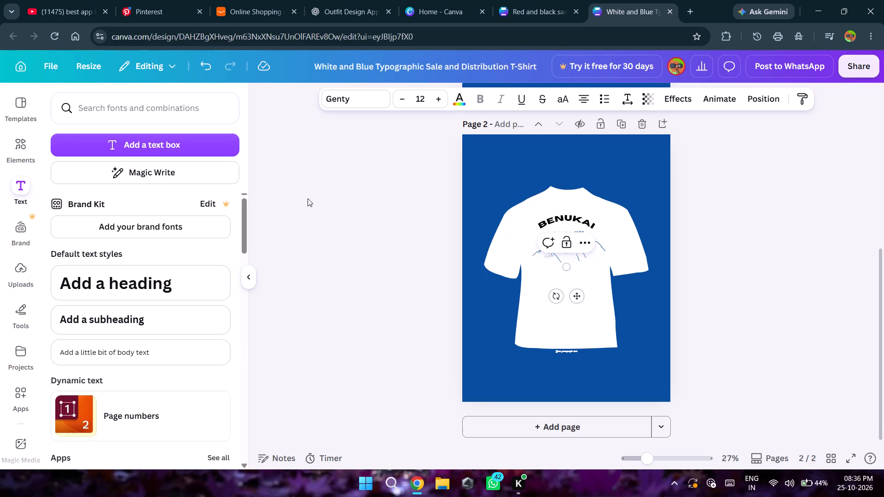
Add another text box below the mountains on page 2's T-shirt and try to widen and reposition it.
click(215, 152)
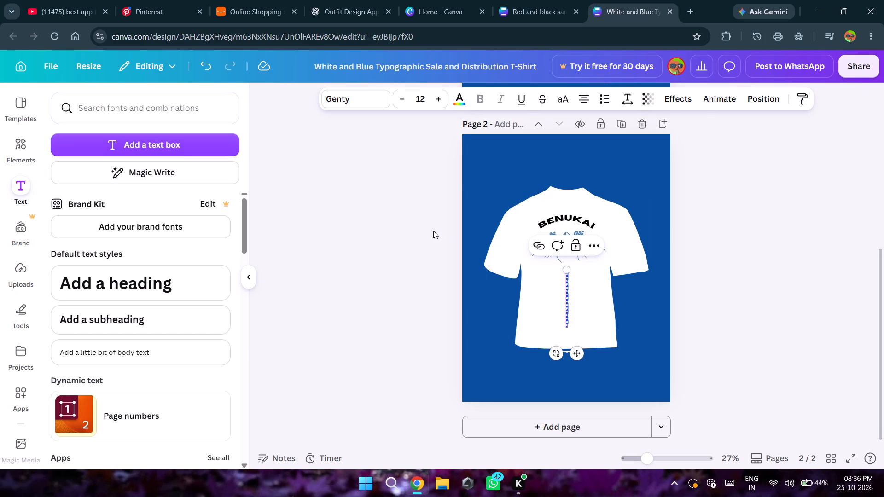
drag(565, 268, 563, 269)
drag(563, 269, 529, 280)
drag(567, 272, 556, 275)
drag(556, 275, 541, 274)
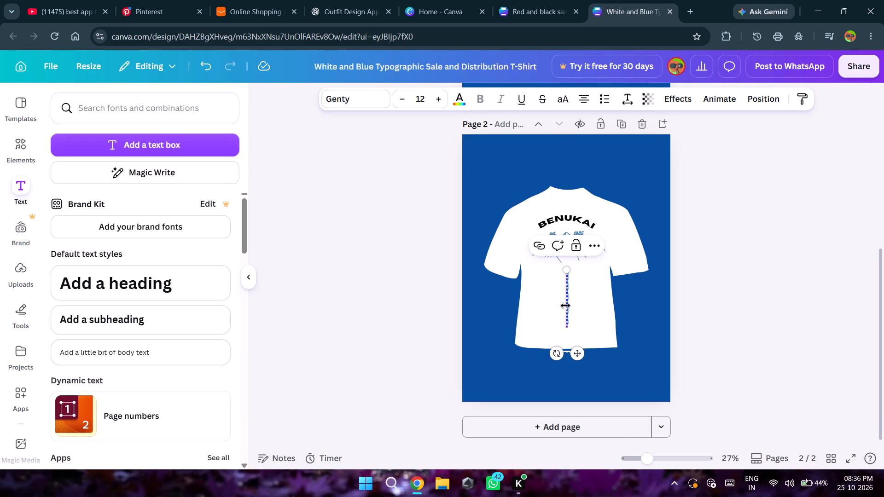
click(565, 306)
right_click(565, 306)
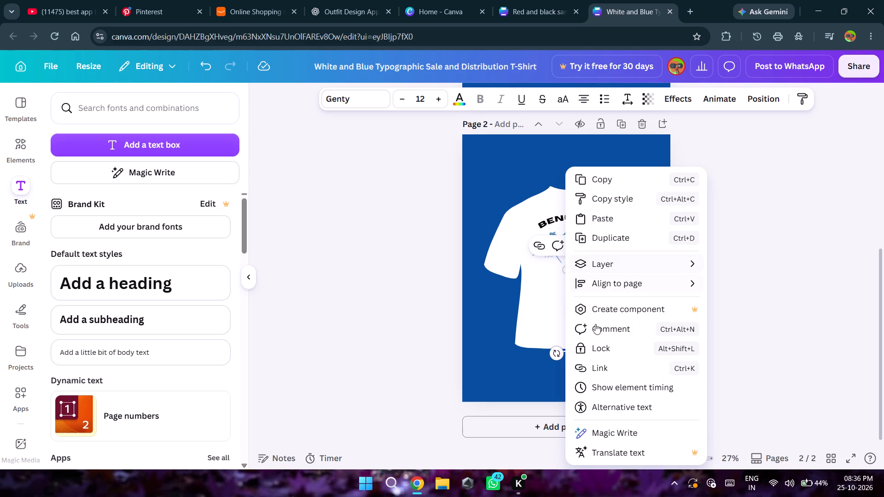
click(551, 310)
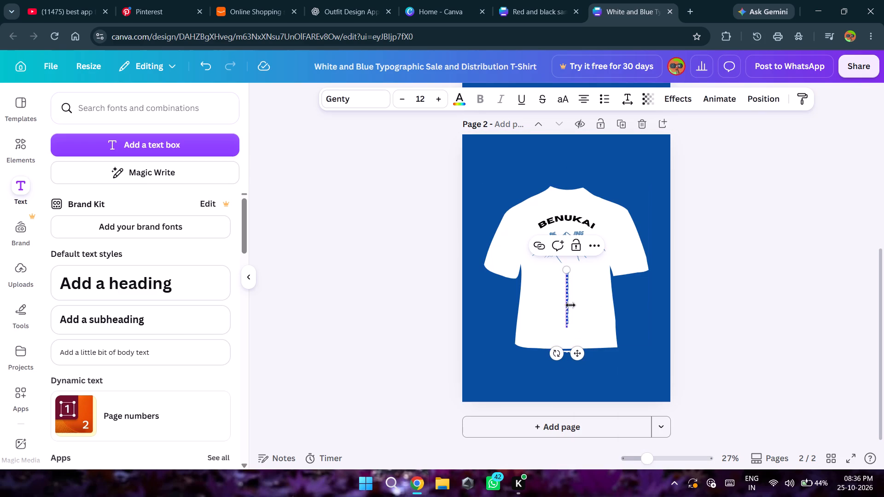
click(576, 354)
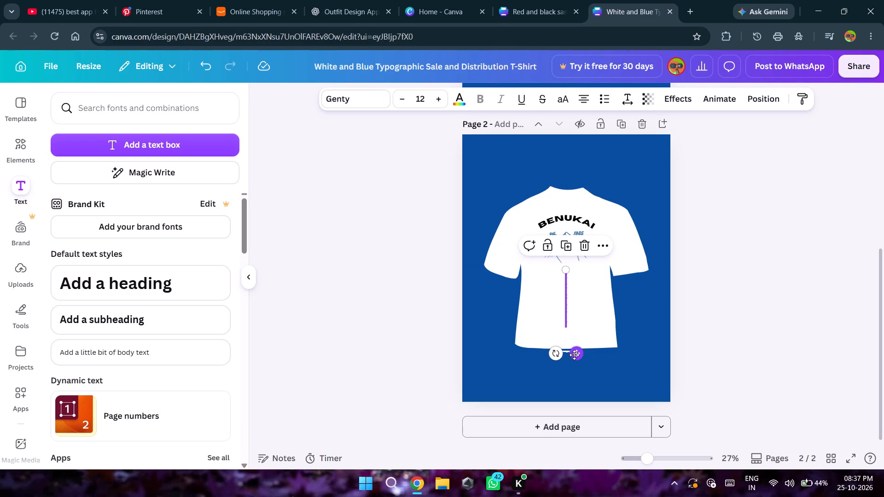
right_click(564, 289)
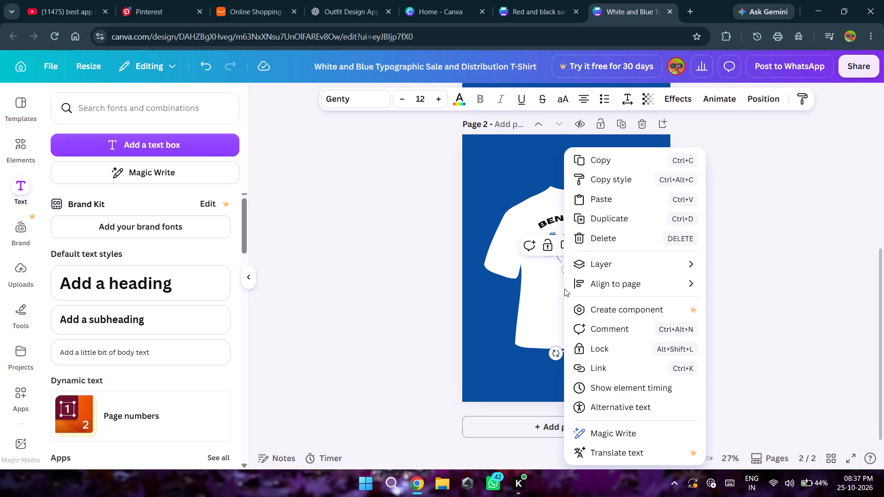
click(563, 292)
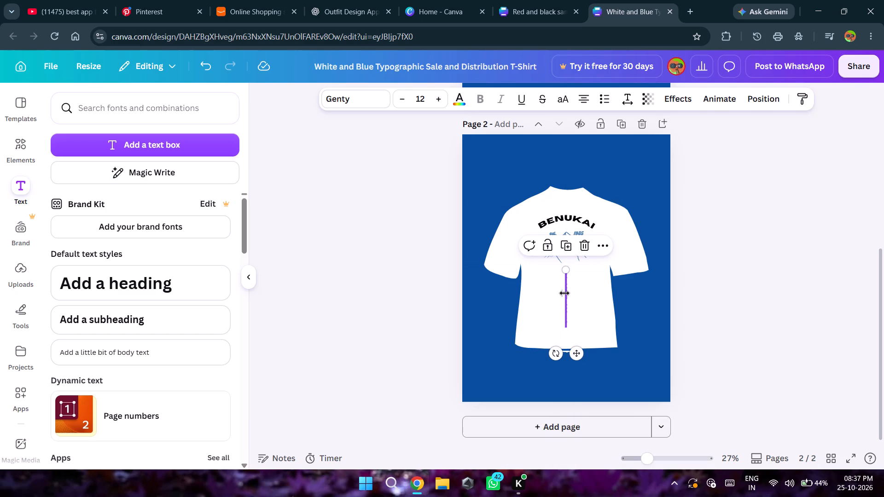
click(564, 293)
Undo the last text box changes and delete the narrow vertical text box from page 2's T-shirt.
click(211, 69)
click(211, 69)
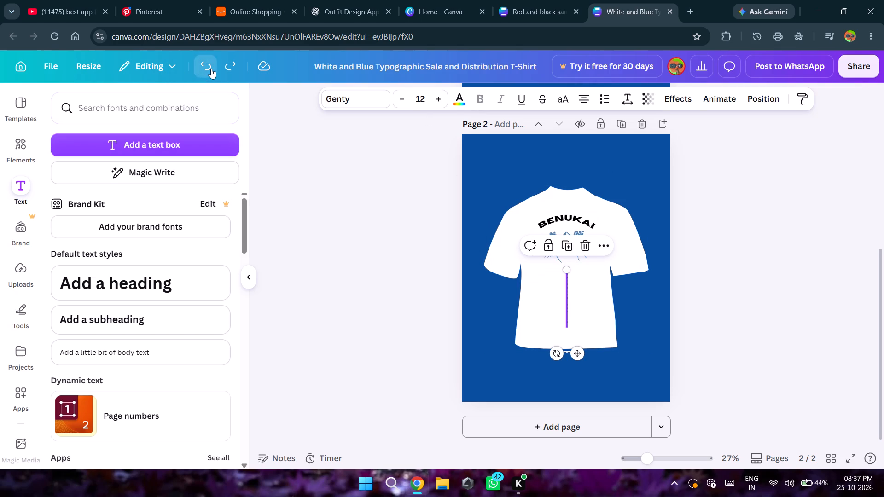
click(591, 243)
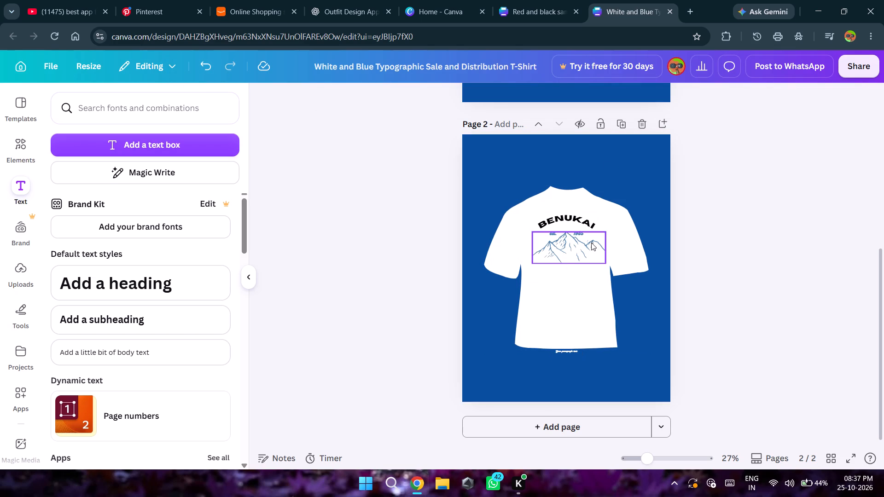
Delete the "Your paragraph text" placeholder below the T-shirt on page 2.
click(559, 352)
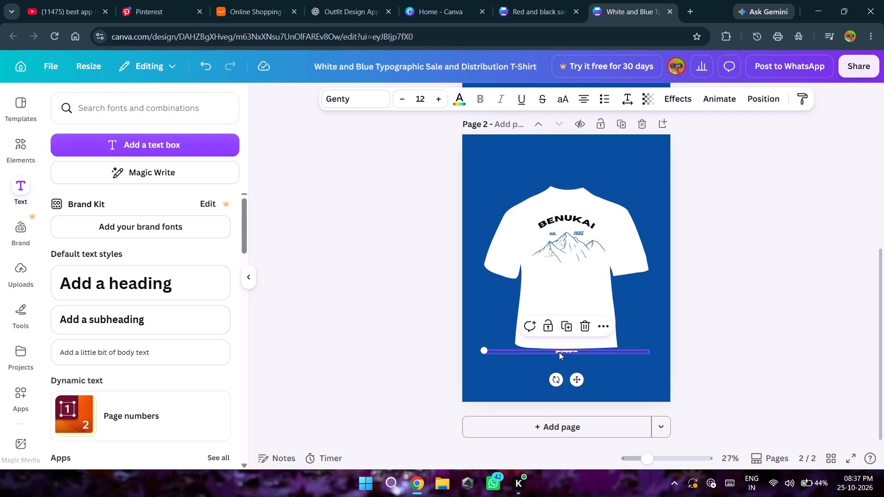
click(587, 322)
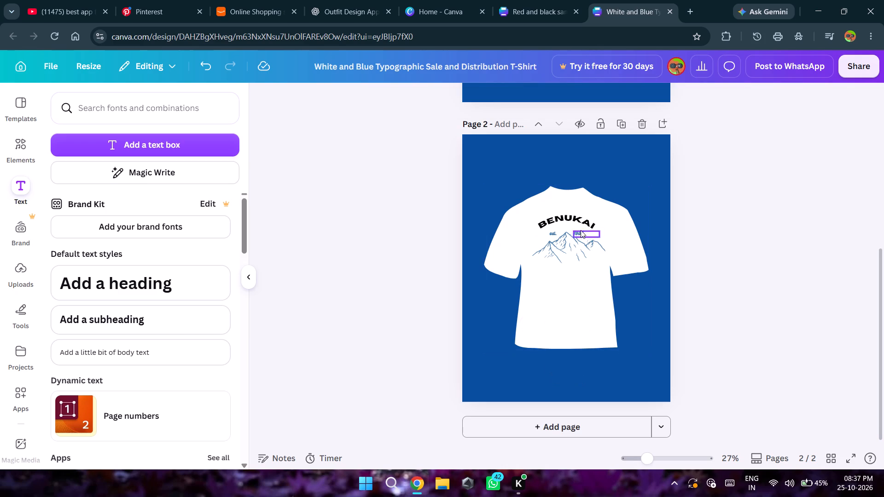
Delete the small blue "est." and year texts beside the mountain peak on page 2's T-shirt.
click(578, 237)
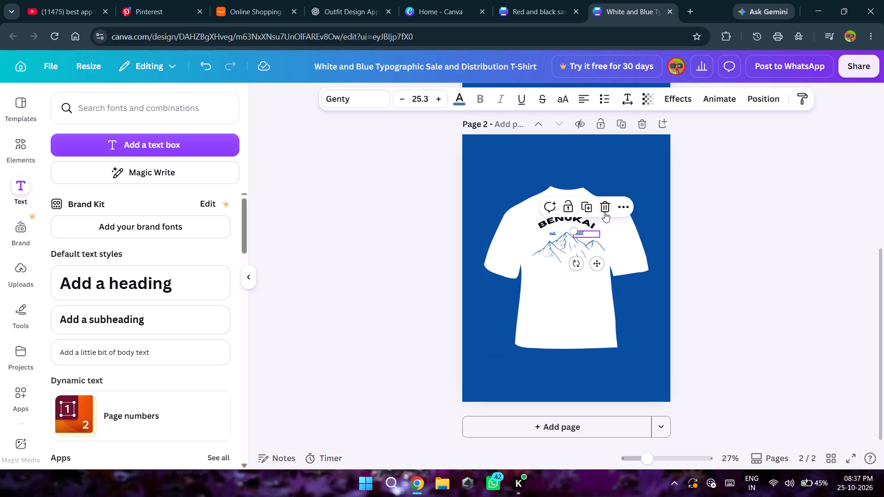
click(605, 212)
click(552, 231)
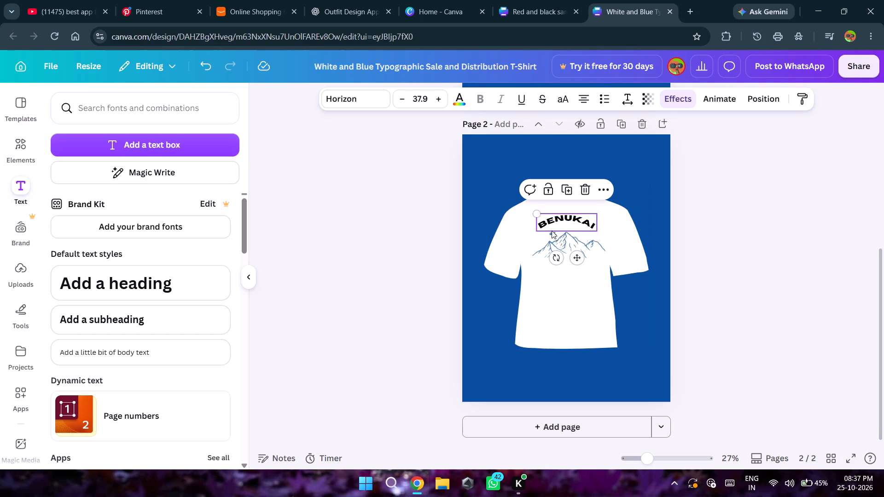
click(552, 231)
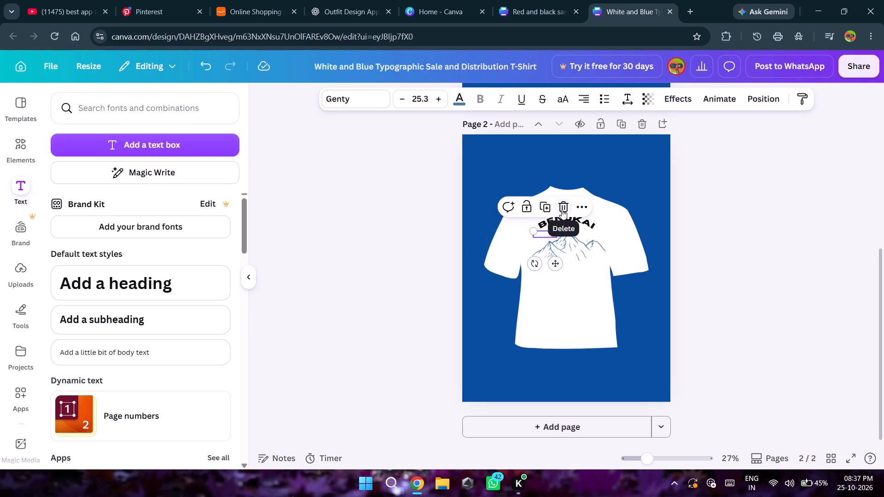
click(562, 209)
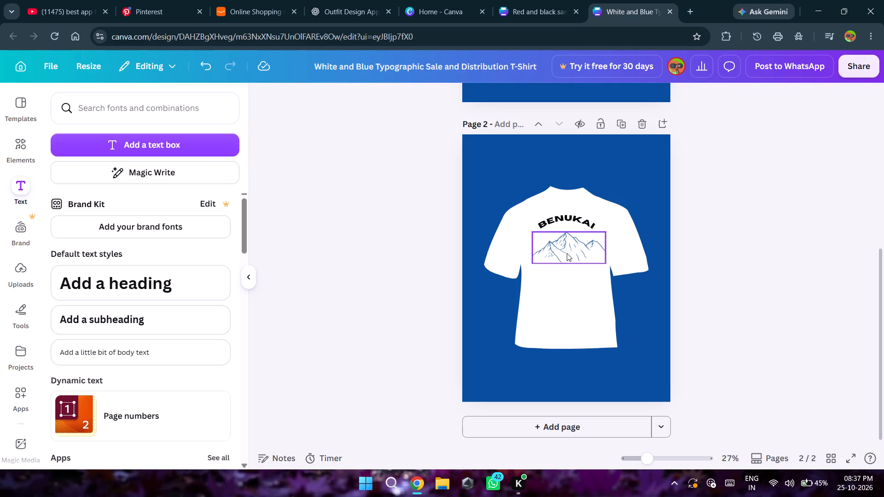
Move the mountain drawing on page 2's T-shirt slightly up, centred just beneath the arched "BENUKAI" text.
click(567, 253)
drag(567, 253, 566, 249)
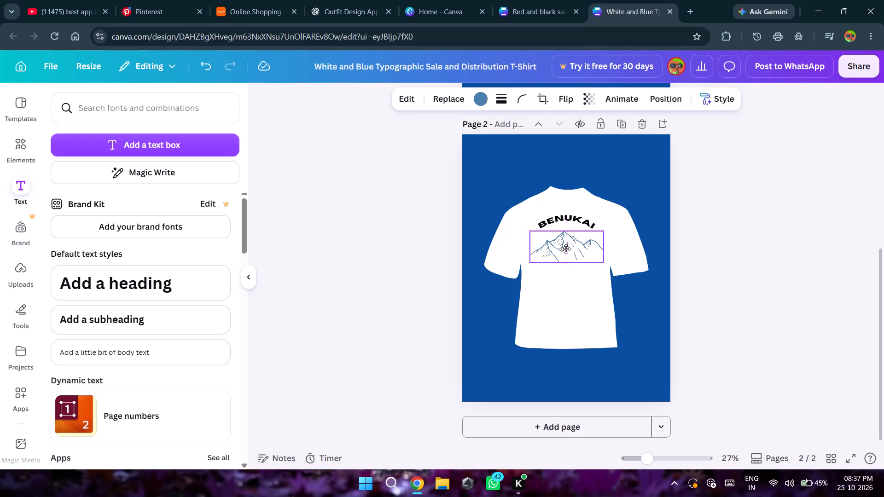
drag(566, 249, 566, 248)
click(557, 302)
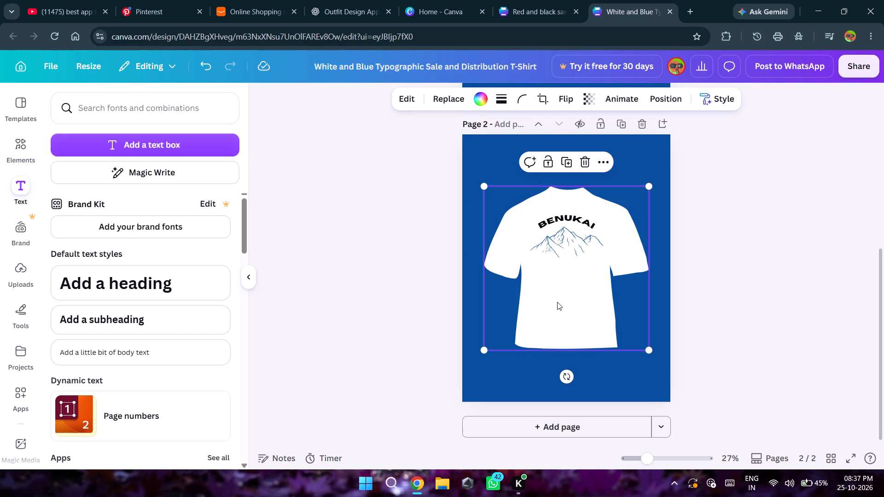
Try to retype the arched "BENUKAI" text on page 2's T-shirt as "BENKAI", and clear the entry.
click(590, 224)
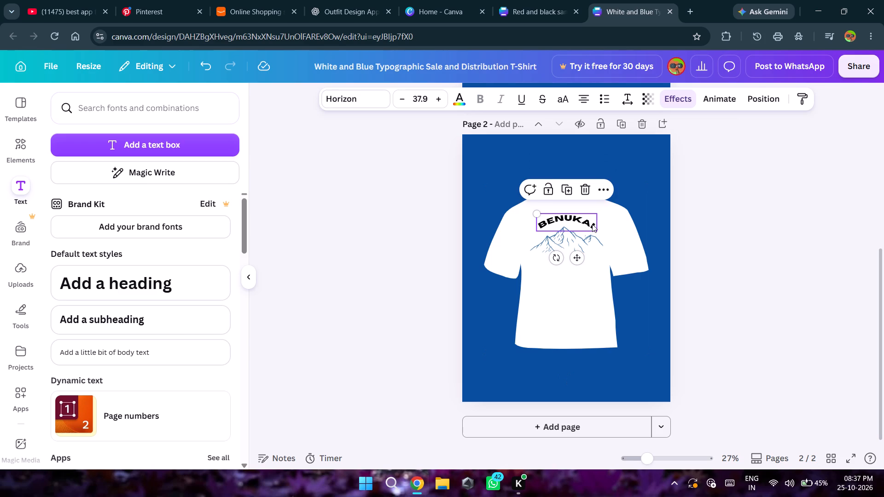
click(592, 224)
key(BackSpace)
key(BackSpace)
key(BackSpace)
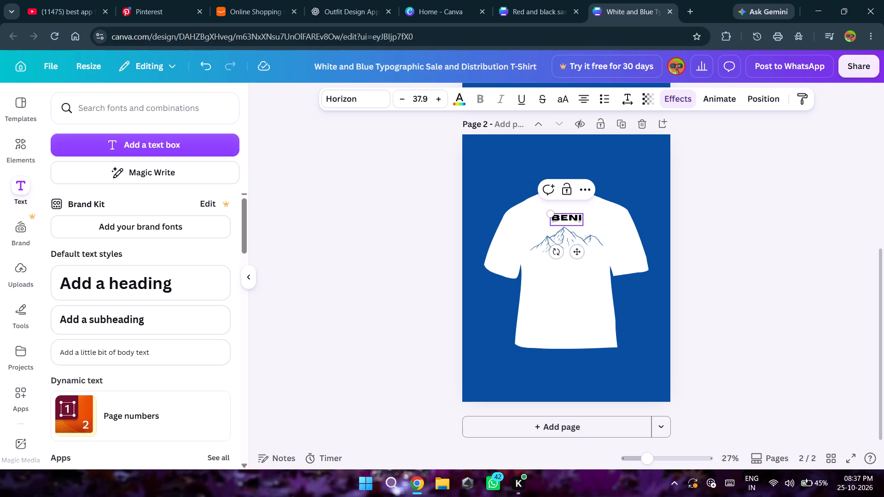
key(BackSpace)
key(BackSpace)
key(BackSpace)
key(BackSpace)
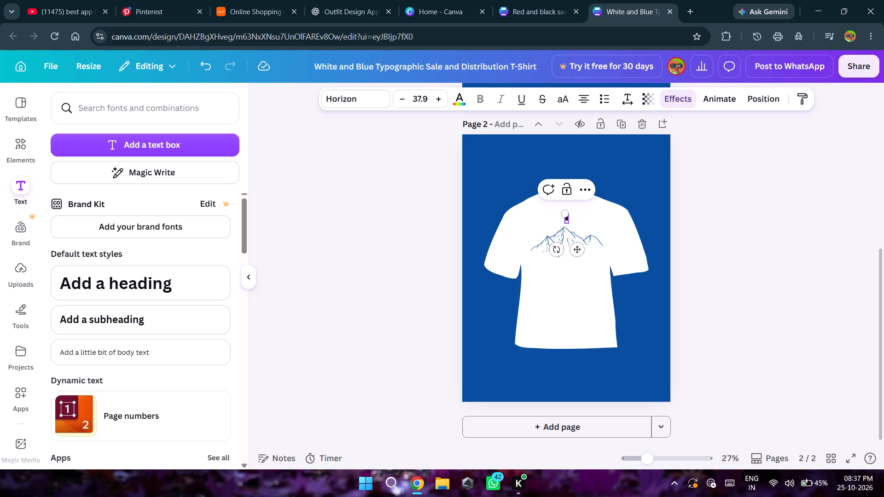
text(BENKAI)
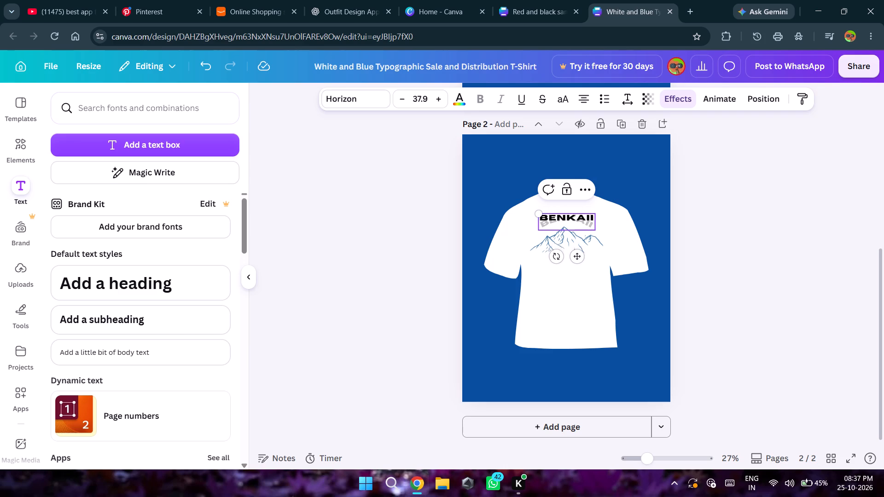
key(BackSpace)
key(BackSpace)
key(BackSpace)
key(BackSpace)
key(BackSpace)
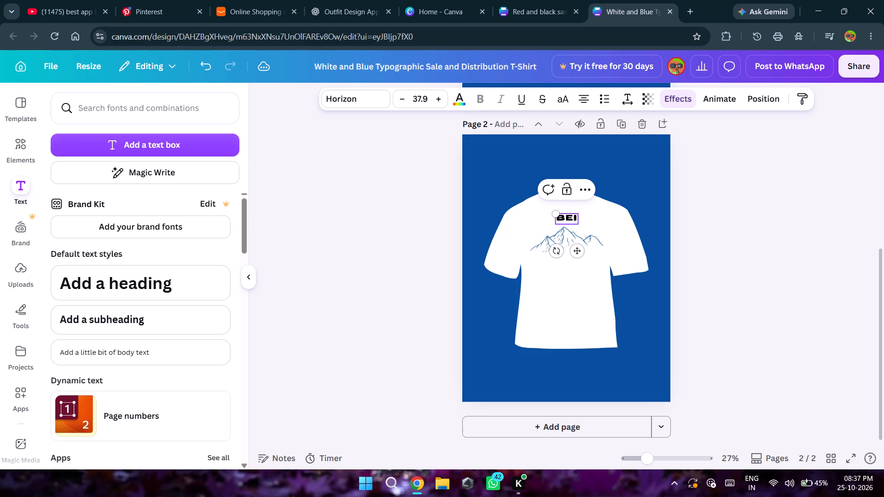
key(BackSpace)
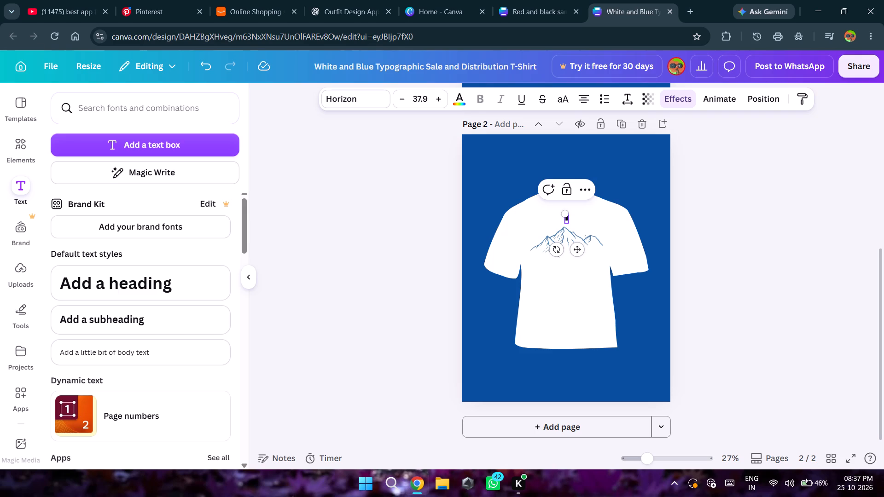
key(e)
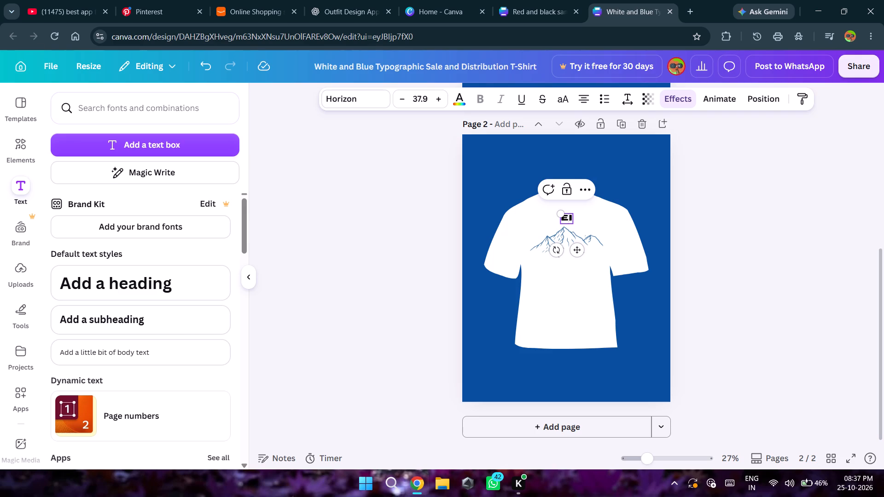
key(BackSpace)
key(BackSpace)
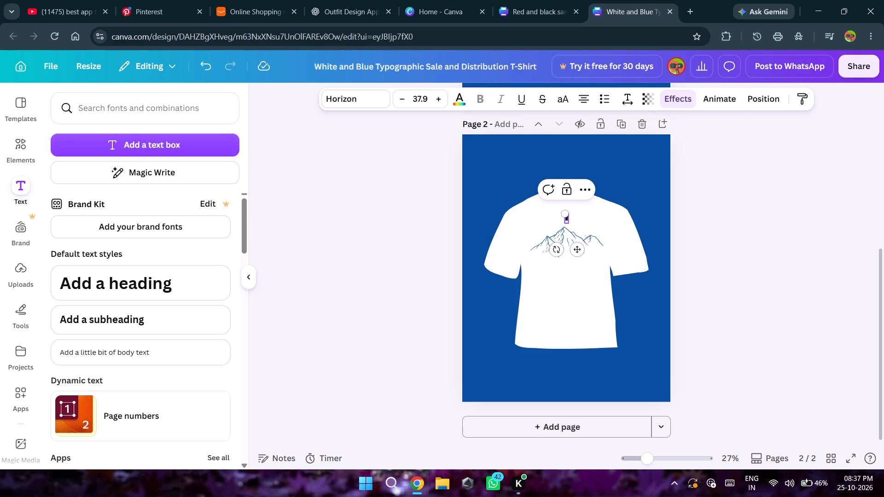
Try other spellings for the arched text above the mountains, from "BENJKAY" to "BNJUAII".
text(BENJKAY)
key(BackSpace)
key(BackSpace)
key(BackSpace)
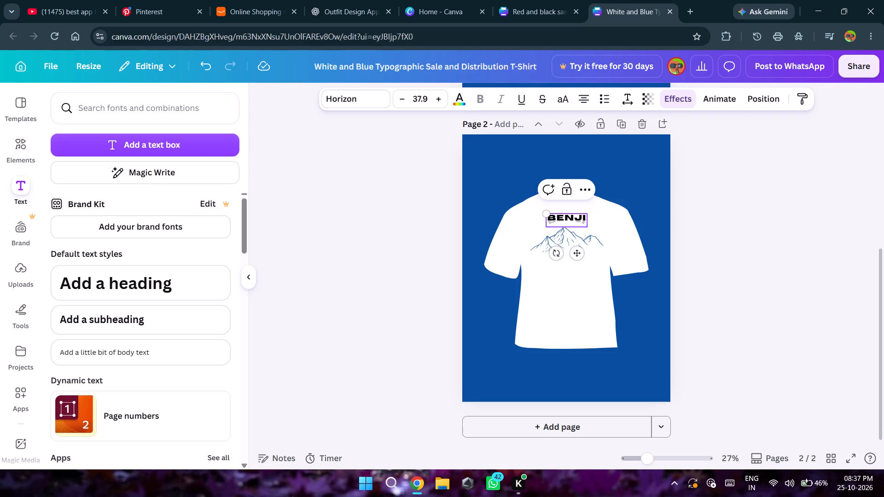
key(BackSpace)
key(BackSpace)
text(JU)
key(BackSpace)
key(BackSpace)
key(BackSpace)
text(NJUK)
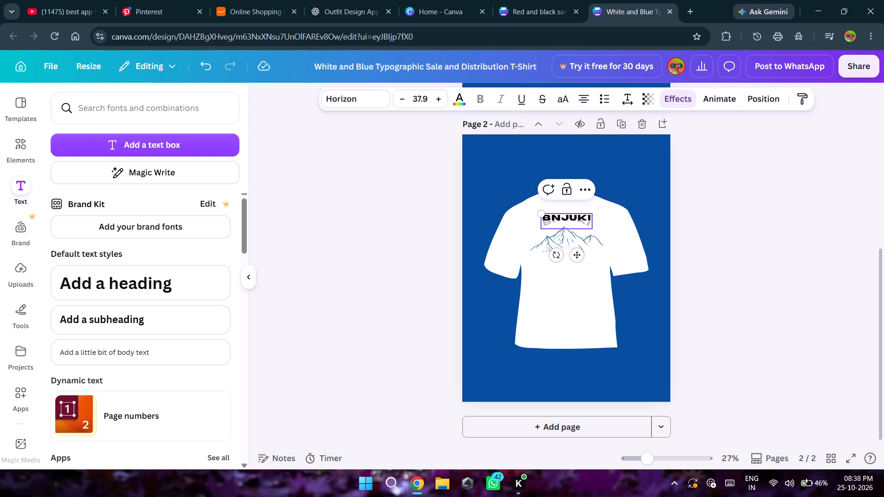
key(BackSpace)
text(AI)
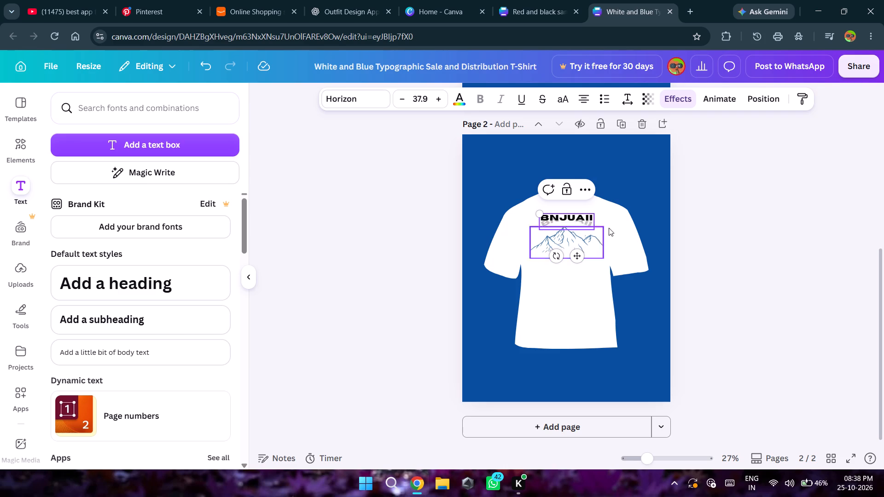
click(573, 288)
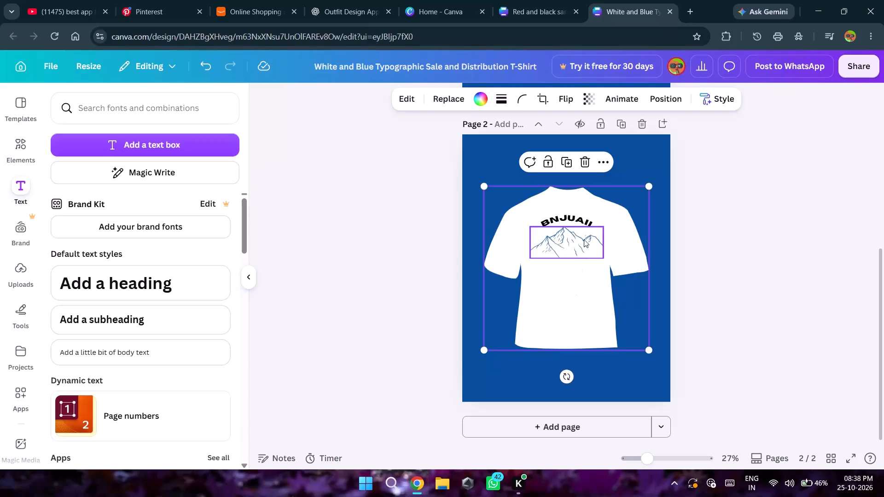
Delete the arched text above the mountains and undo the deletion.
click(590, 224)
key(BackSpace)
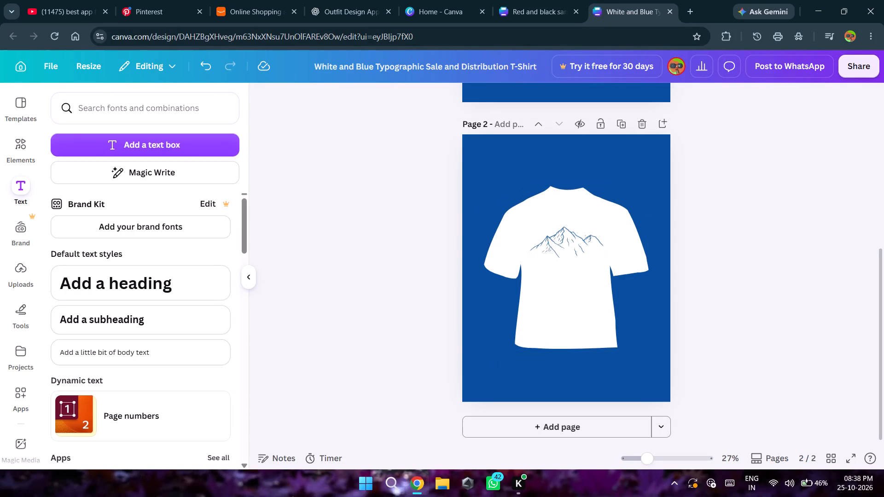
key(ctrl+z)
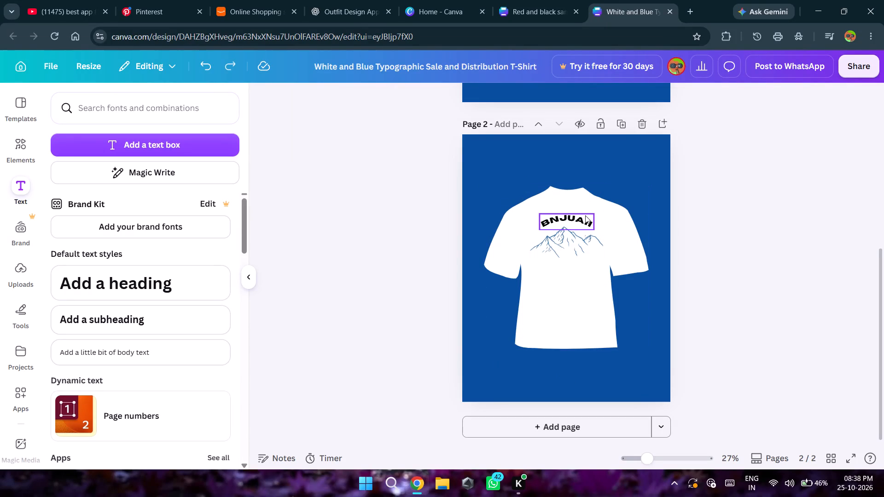
Replace the misspelled arched text above the mountains on page 2's T-shirt with "BENJUKAII".
click(589, 222)
click(587, 220)
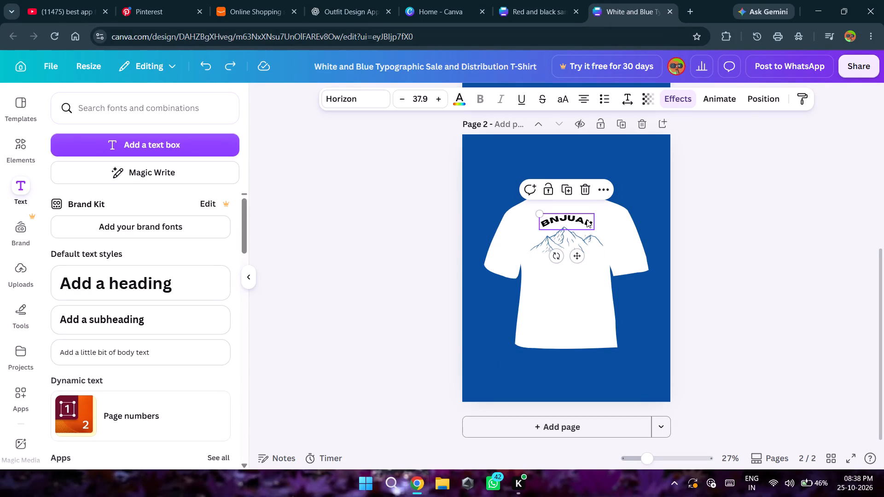
key(BackSpace)
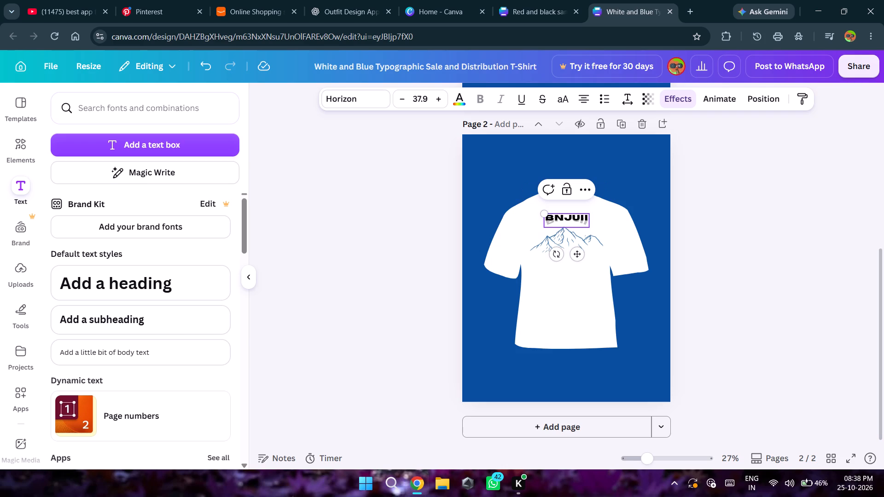
click(733, 220)
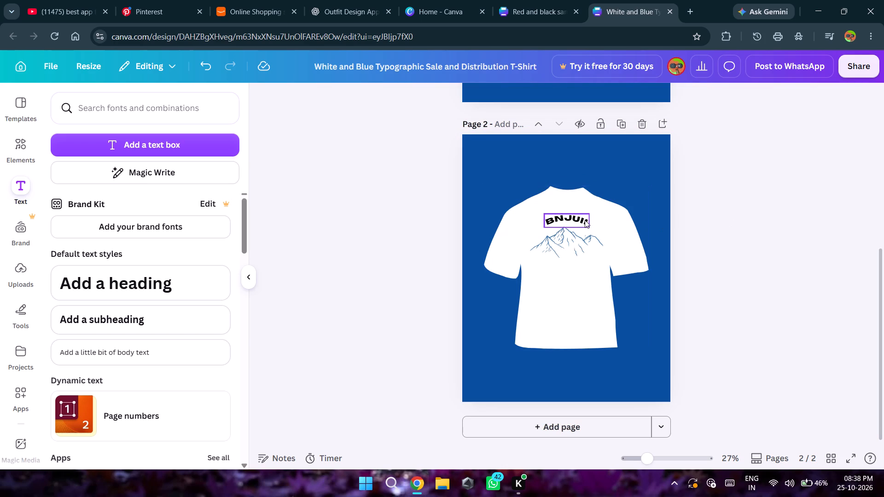
click(585, 220)
key(Right)
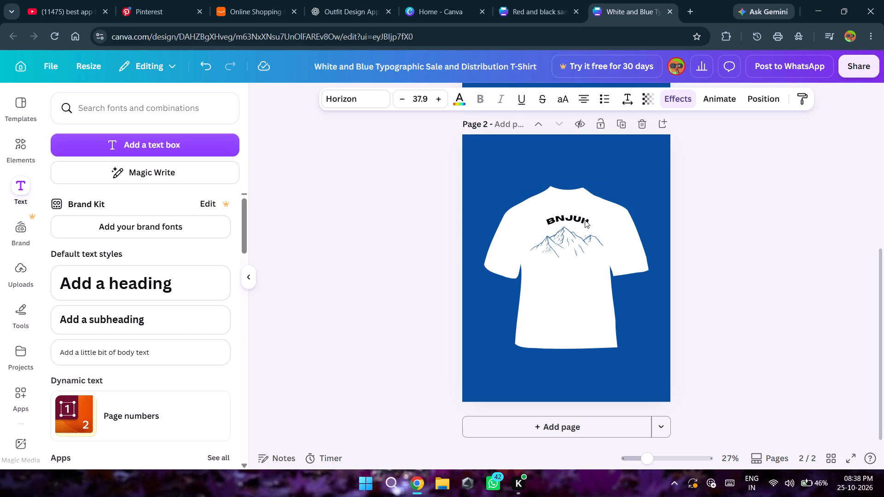
click(585, 220)
click(587, 219)
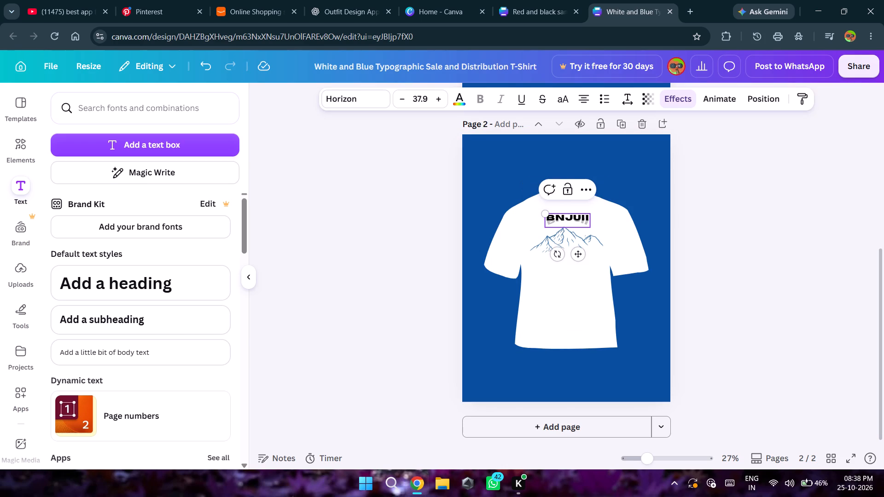
key(BackSpace)
key(BackSpace)
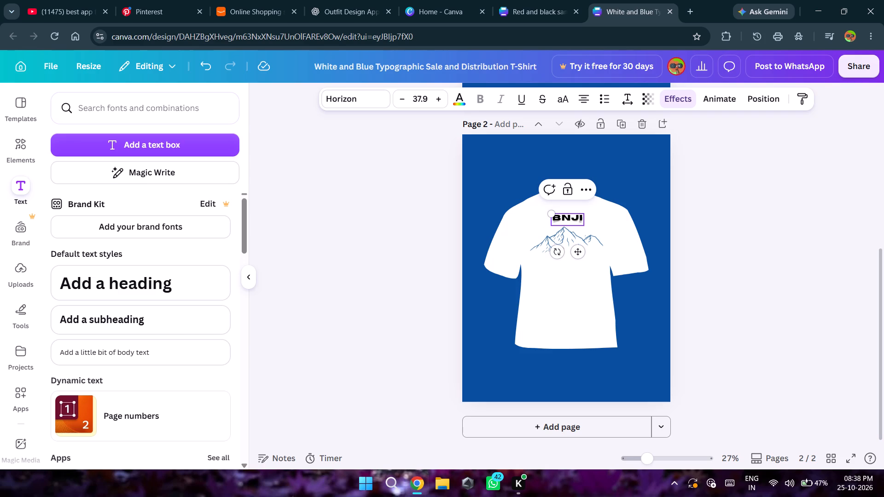
key(BackSpace)
key(u)
key(BackSpace)
key(BackSpace)
key(BackSpace)
key(BackSpace)
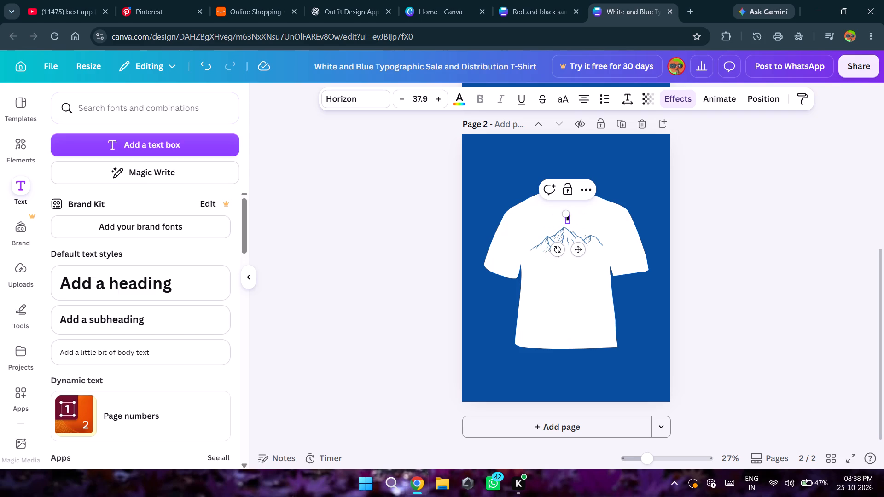
key(b)
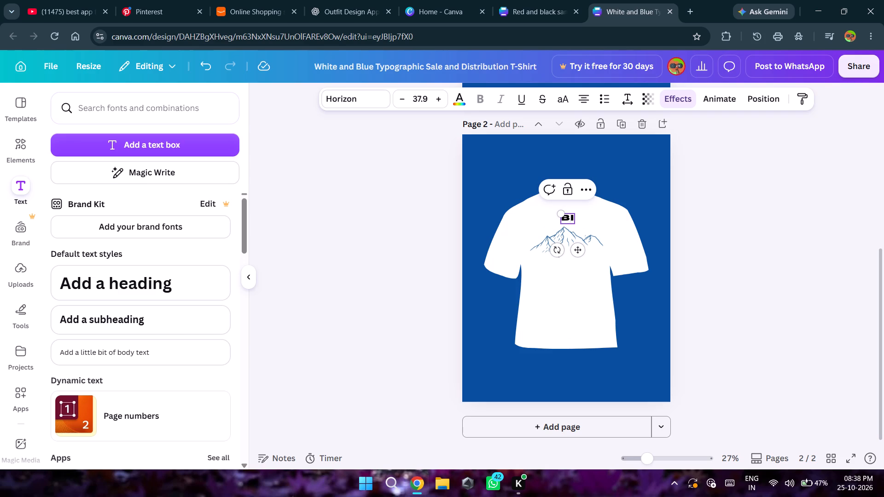
text(EN)
key(j)
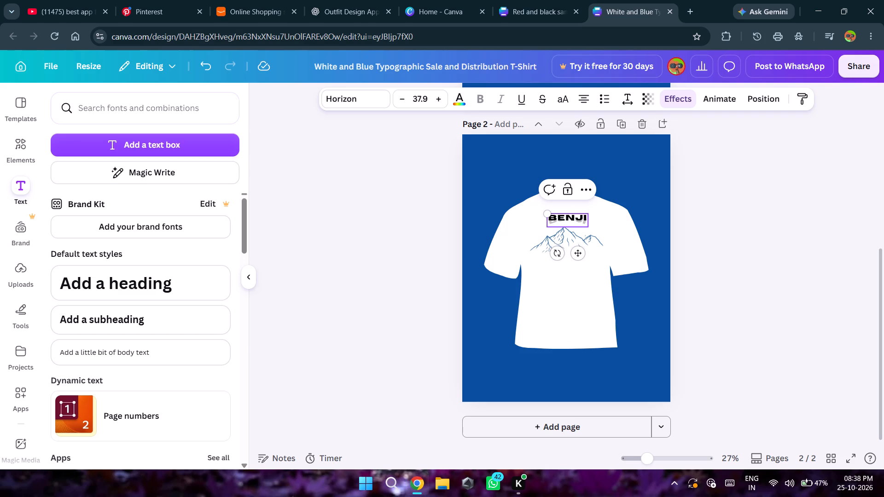
key(u)
text(KAI)
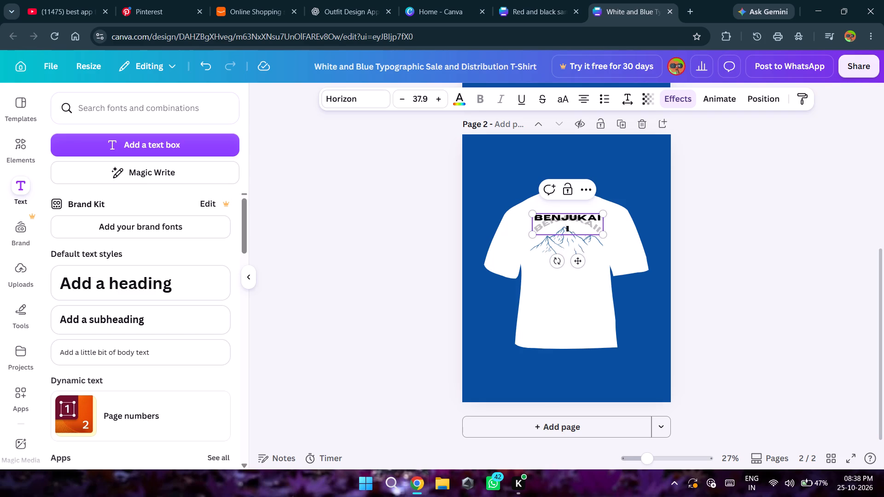
click(739, 227)
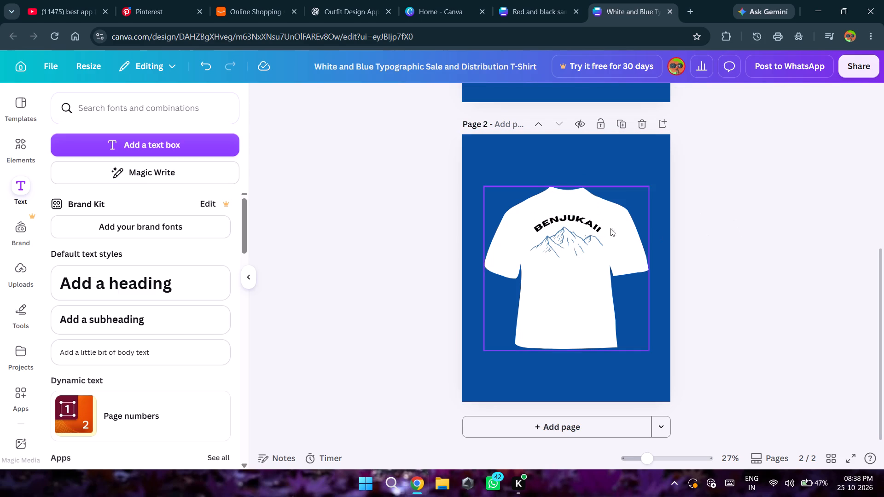
Add a text box reading "THE WARRIOR" below the mountains on page 2's T-shirt.
scroll(682, 277, up, 3)
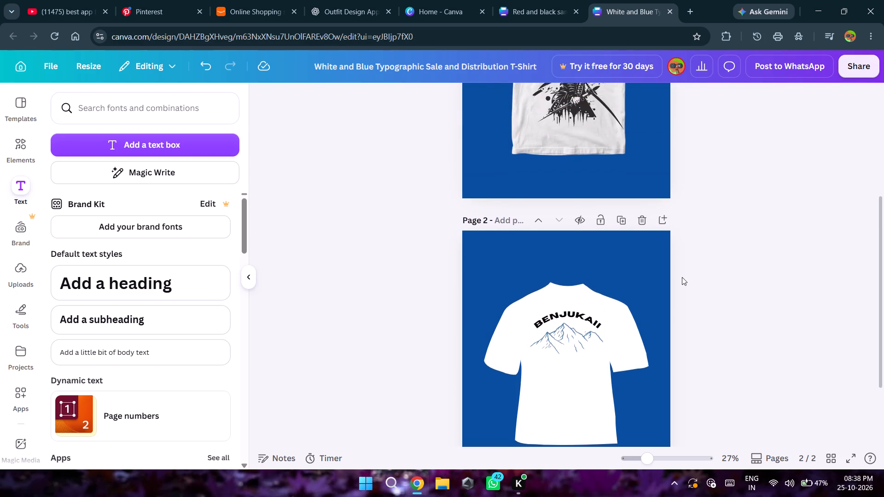
scroll(682, 277, right, 1)
scroll(682, 277, down, 1)
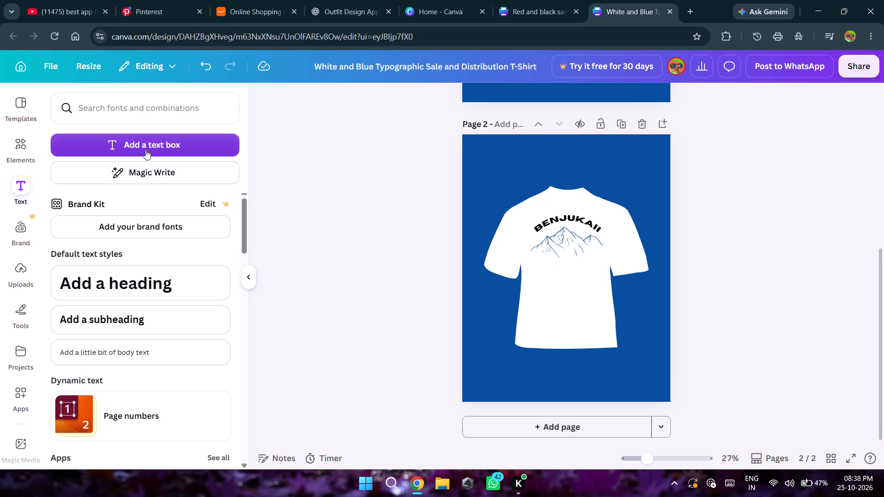
drag(145, 150, 317, 292)
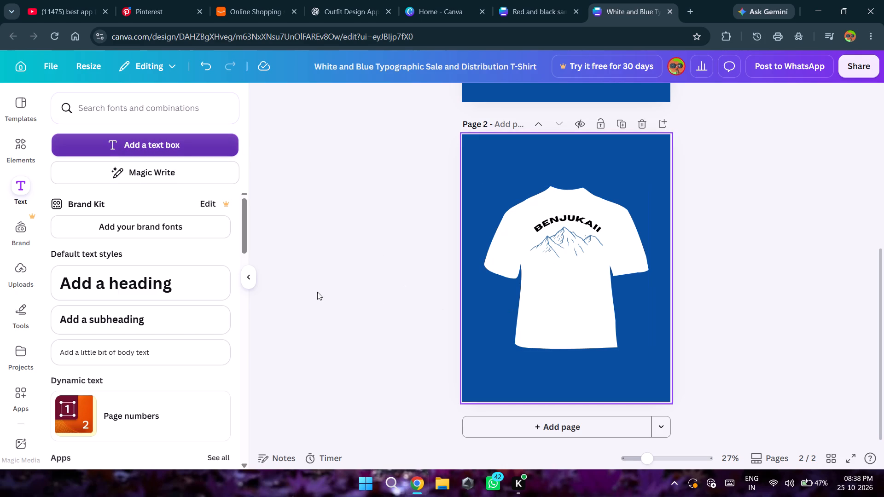
drag(317, 292, 159, 273)
scroll(200, 311, down, 1)
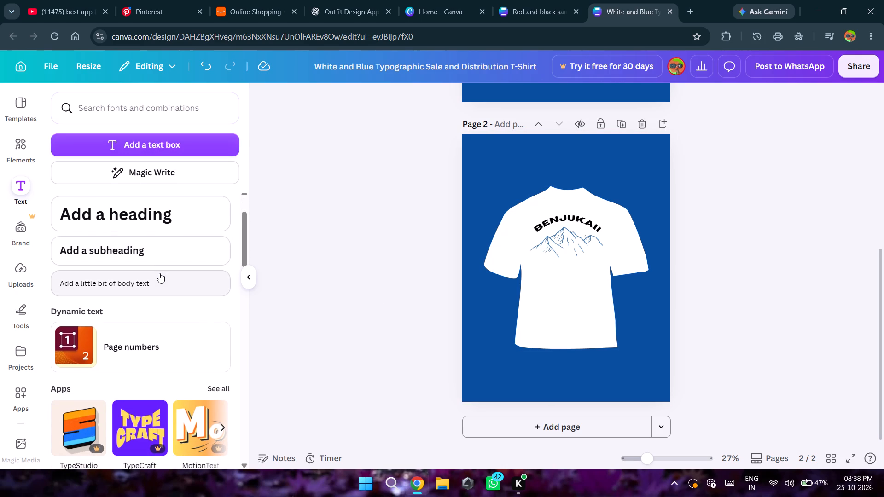
click(194, 141)
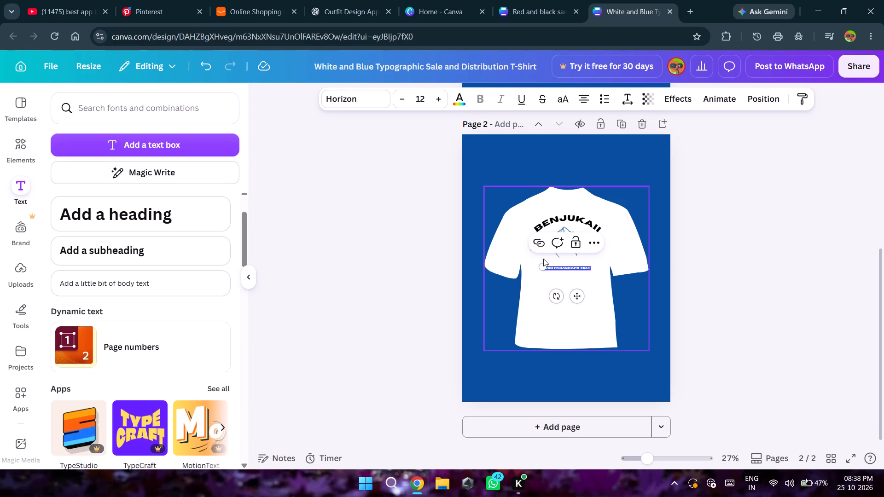
text(THE WARR)
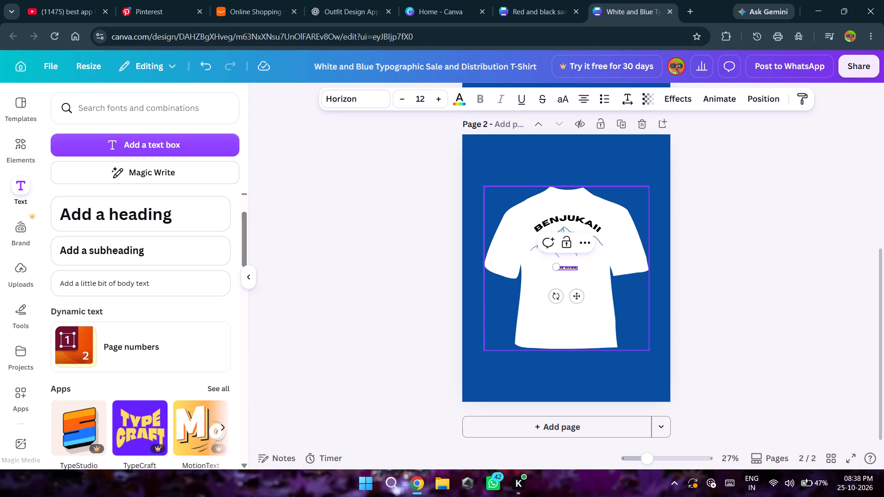
text(IOR)
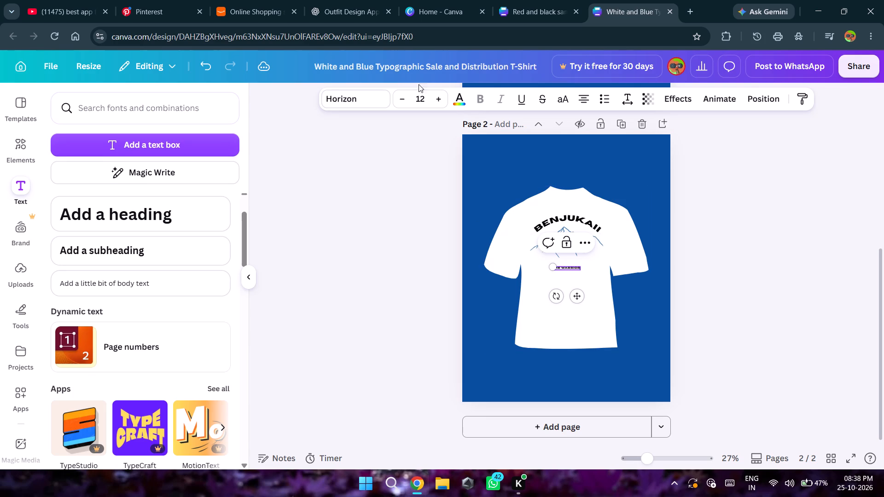
Enlarge the "THE WARRIOR" text below the mountains on page 2's T-shirt to font size 29.
click(437, 97)
triple_click(437, 97)
triple_click(437, 97)
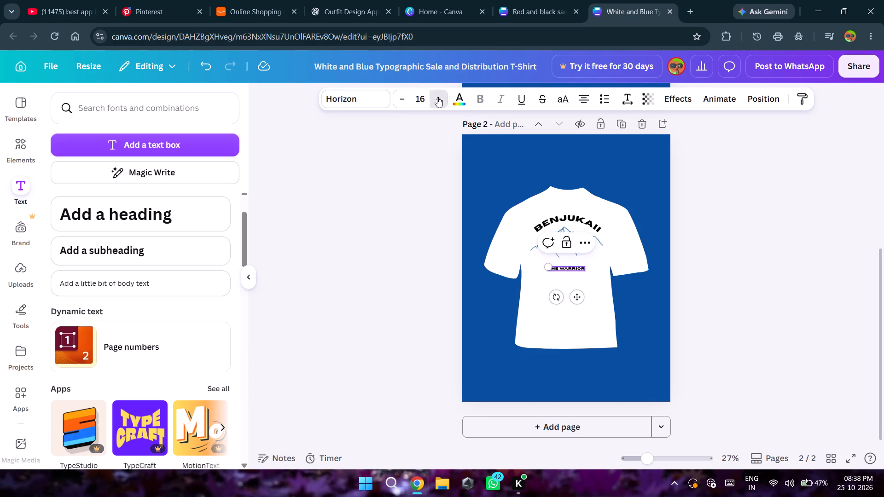
click(437, 97)
triple_click(437, 97)
double_click(437, 97)
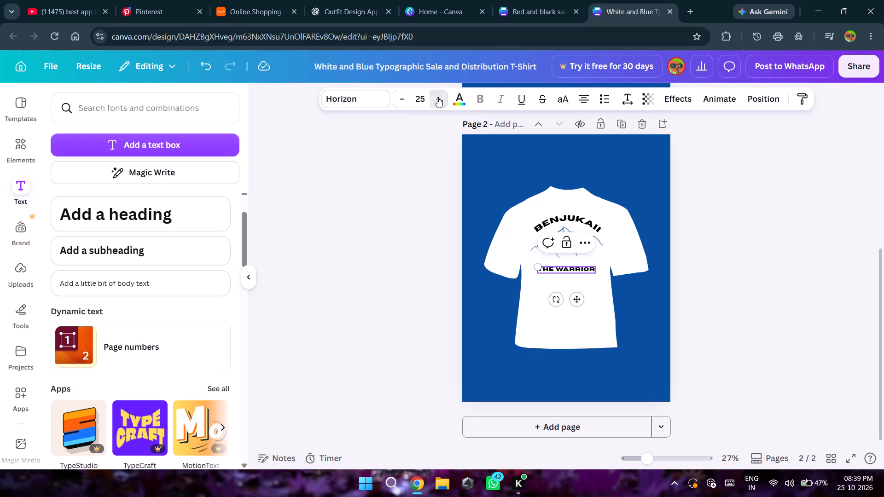
click(401, 95)
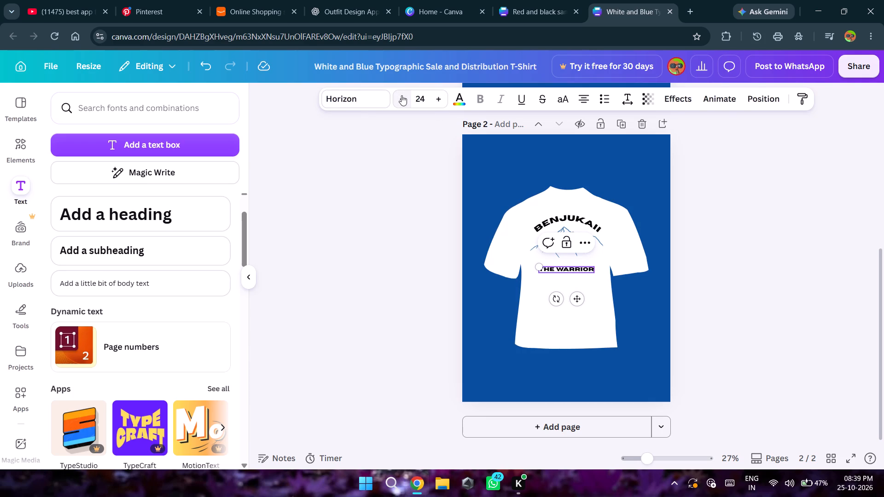
triple_click(440, 103)
double_click(440, 103)
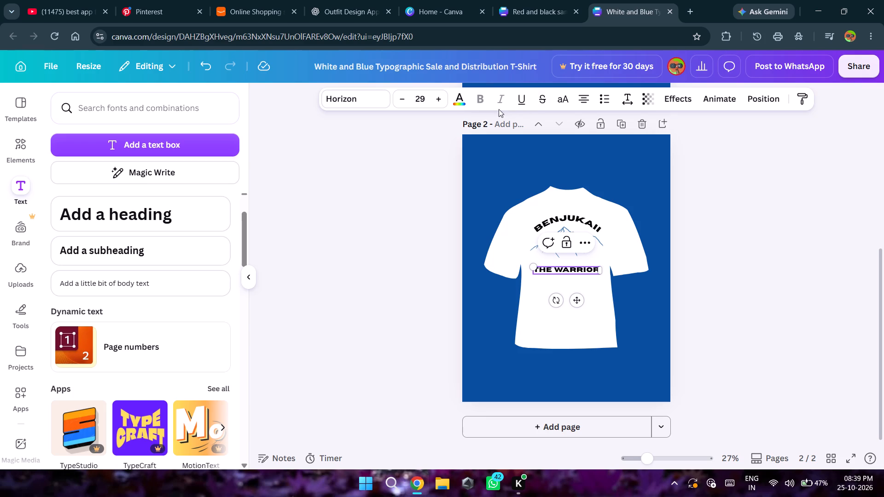
click(483, 102)
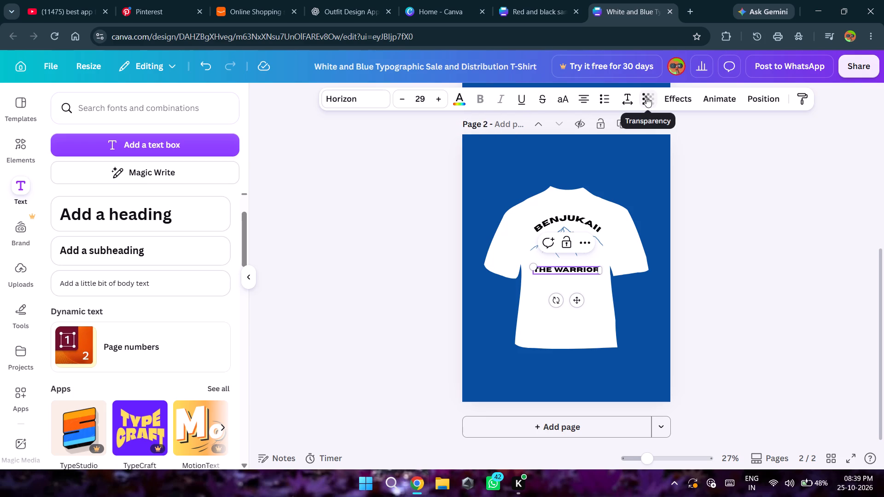
Try the Hollow, Outline and Splice effects on the "THE WARRIOR" text and settle on the Glow effect.
click(681, 93)
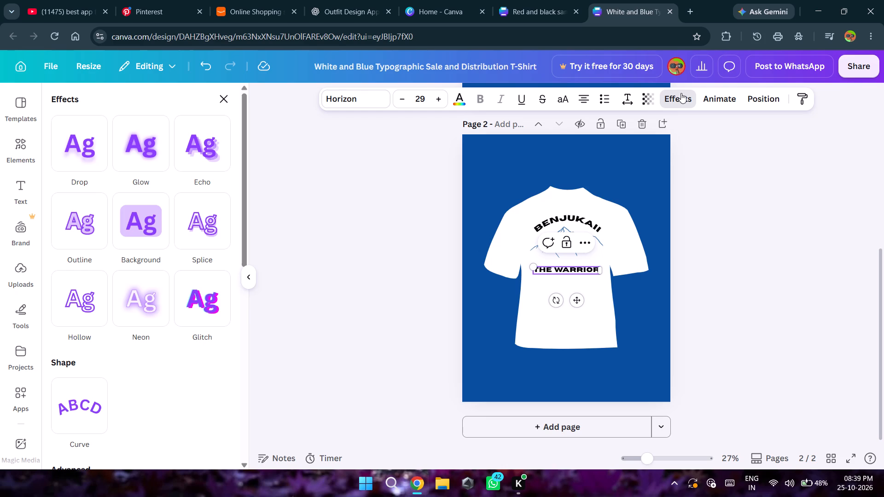
click(78, 299)
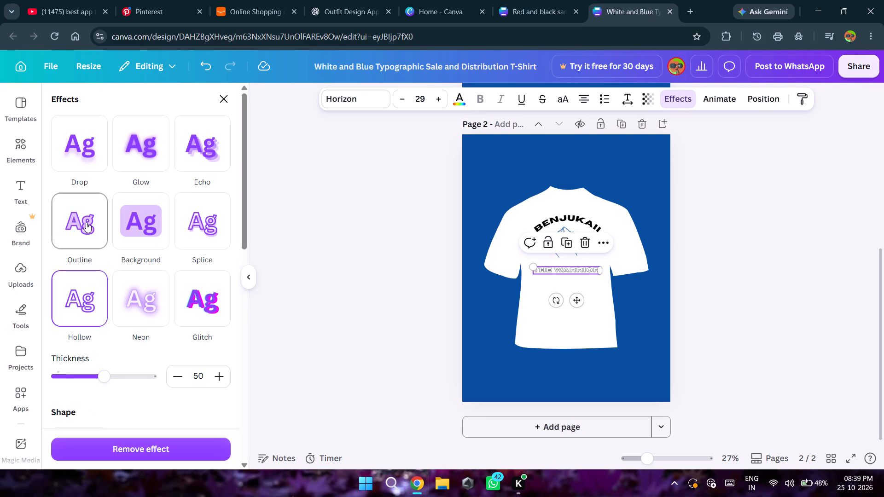
click(86, 222)
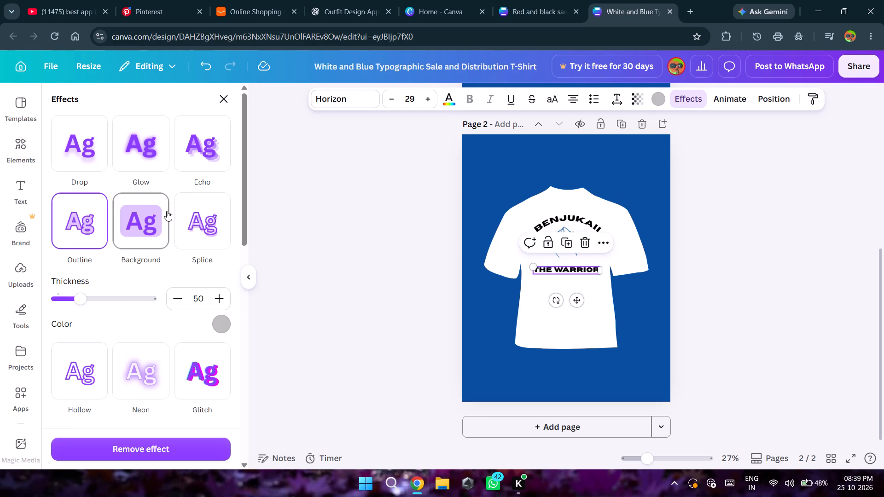
click(186, 212)
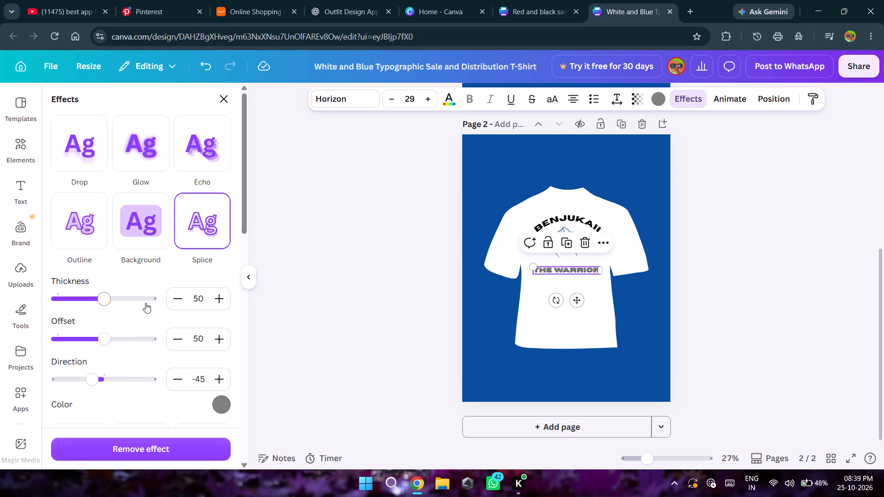
click(149, 154)
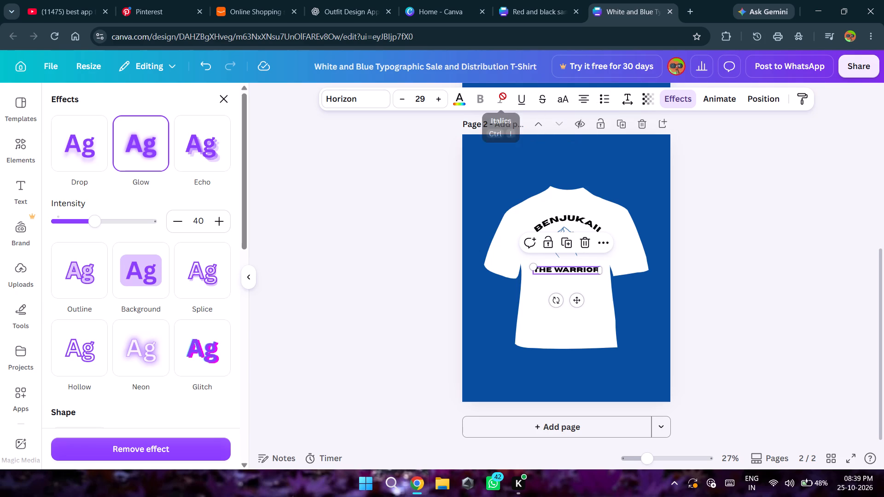
Set the font size of the "THE WARRIOR" text to 30.
click(443, 98)
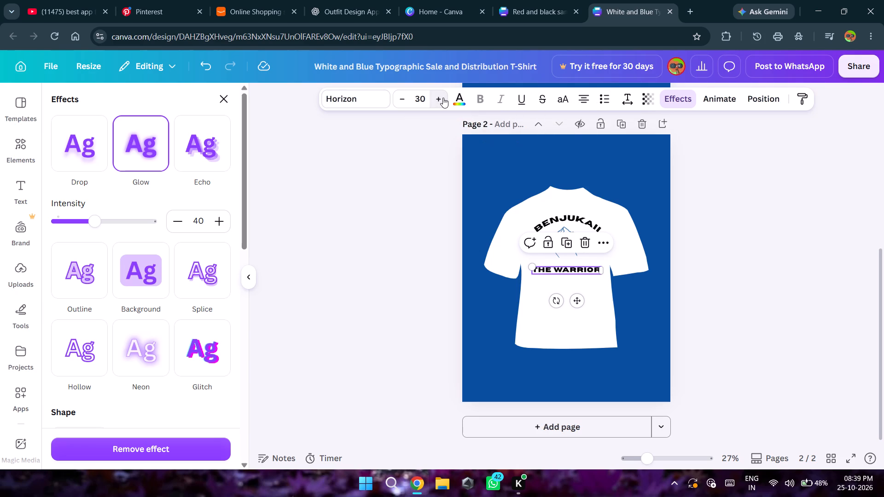
Look over the transparency setting and the available text animations for the "THE WARRIOR" text without applying any.
click(646, 99)
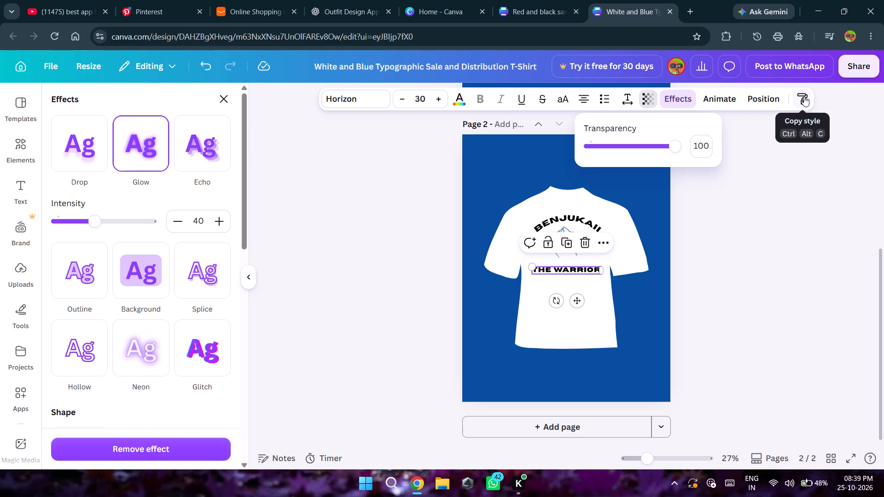
click(729, 100)
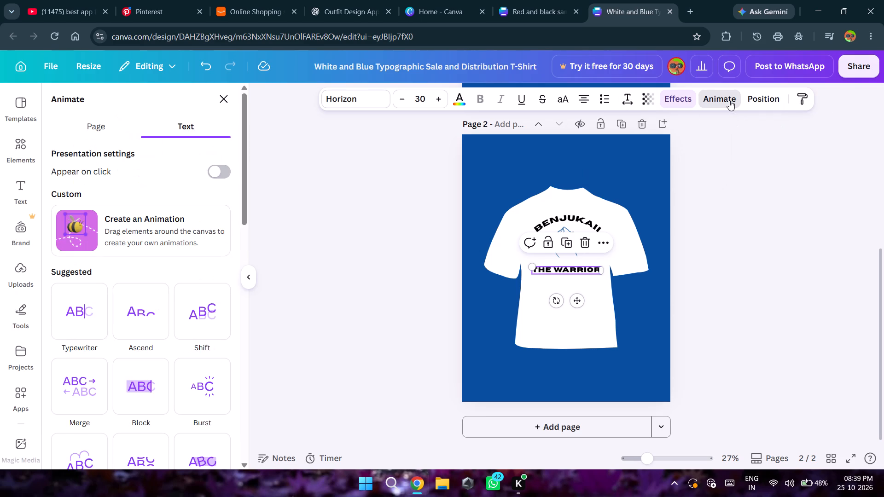
scroll(341, 355, down, 3)
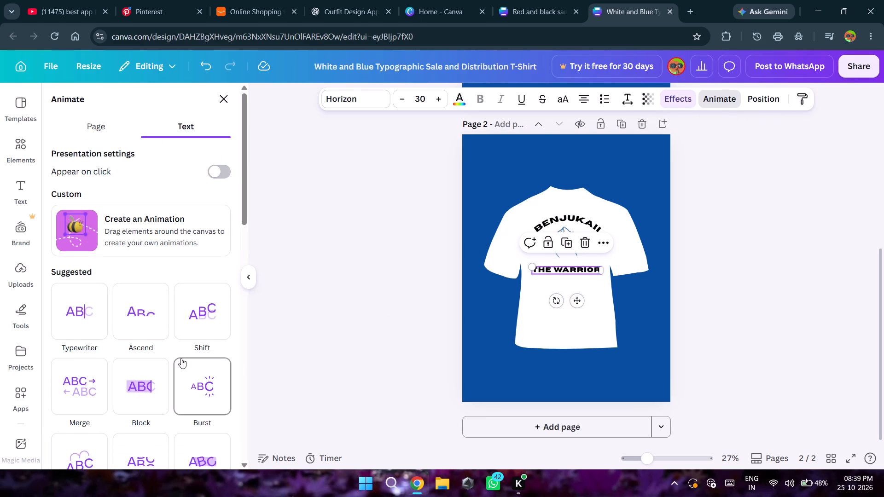
scroll(181, 358, down, 6)
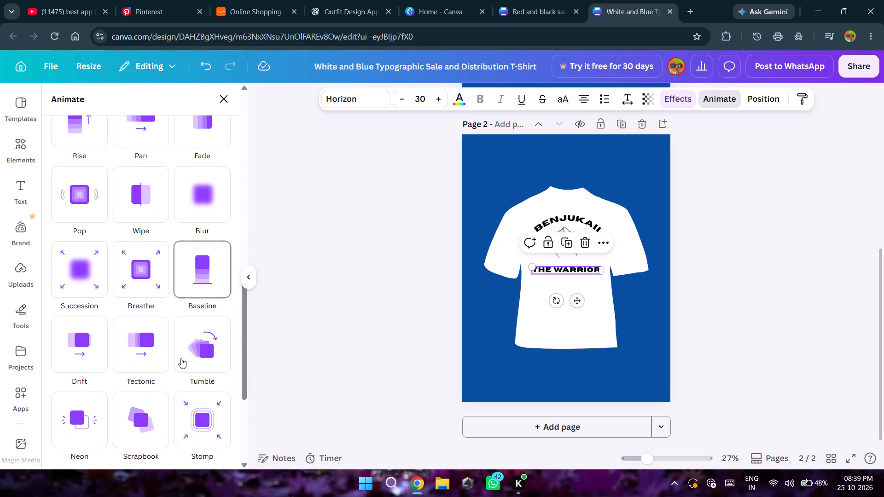
scroll(181, 358, down, 1)
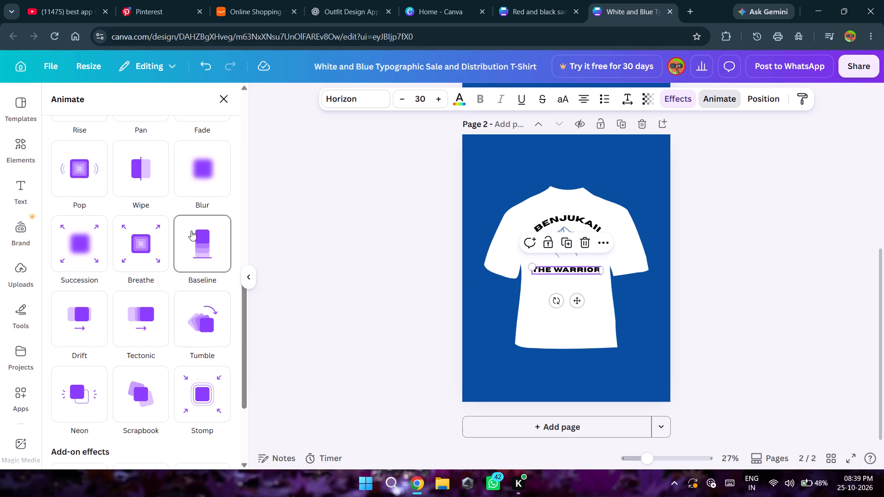
scroll(138, 319, down, 2)
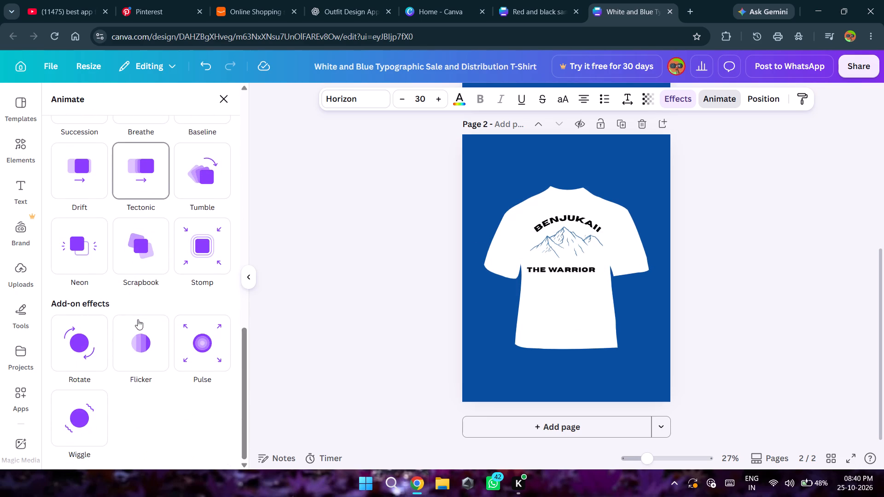
scroll(138, 319, down, 1)
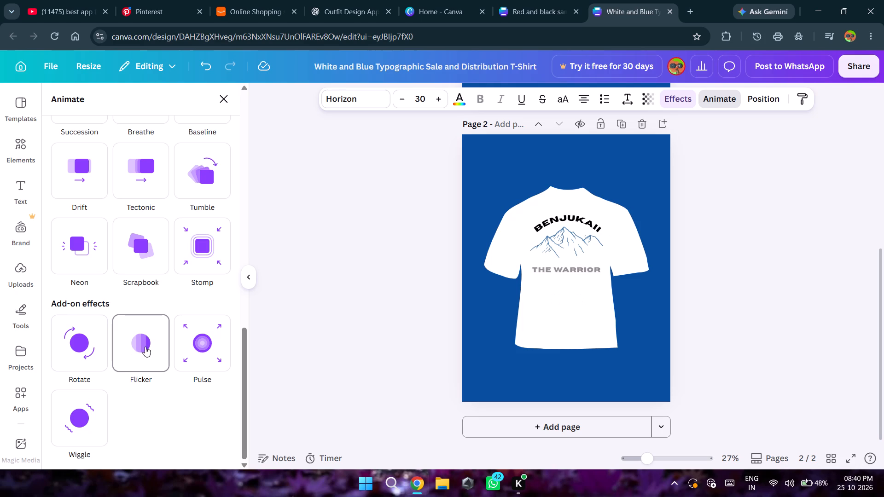
scroll(196, 345, up, 2)
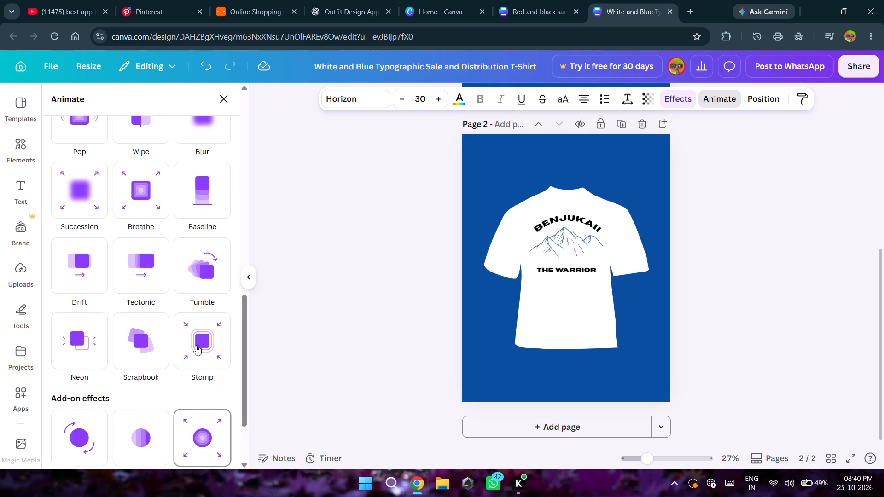
scroll(196, 345, up, 3)
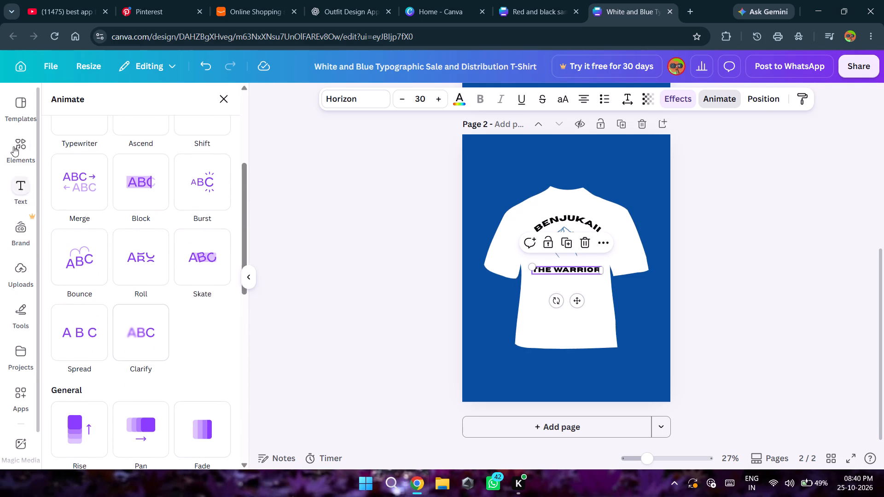
click(219, 99)
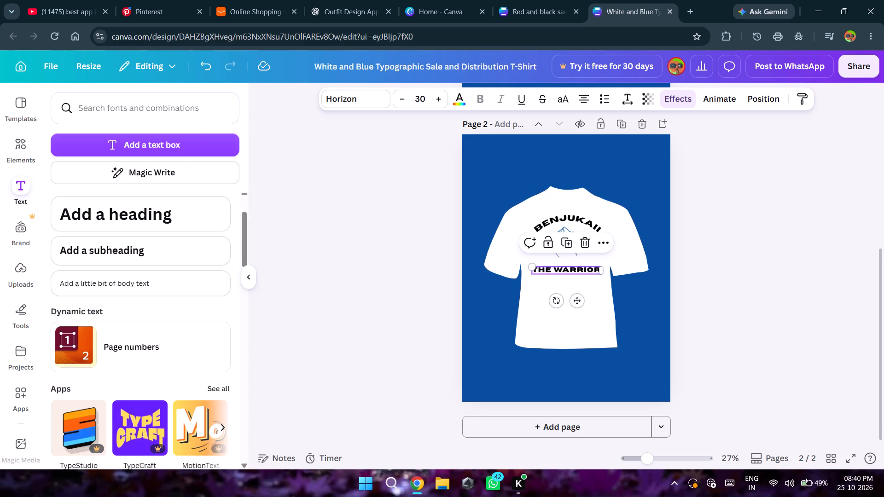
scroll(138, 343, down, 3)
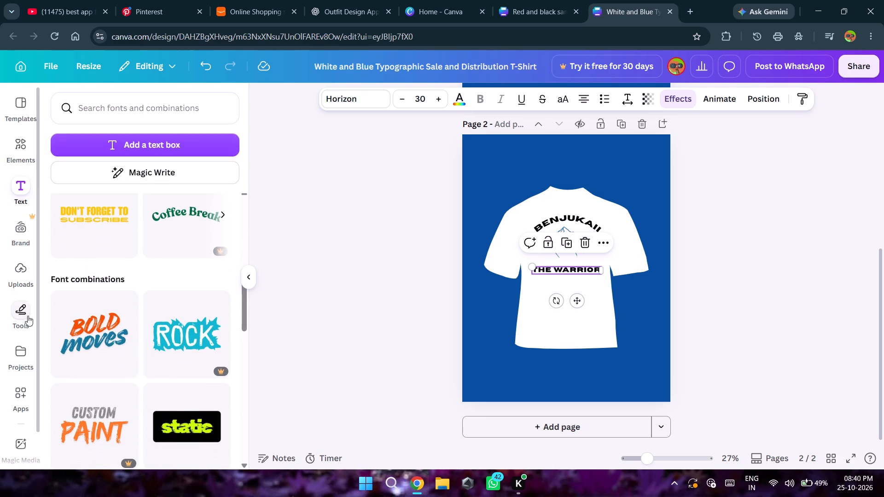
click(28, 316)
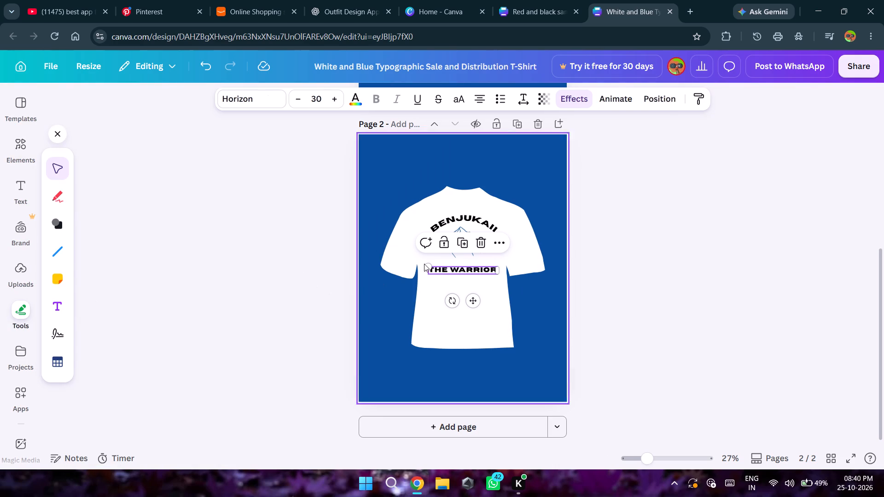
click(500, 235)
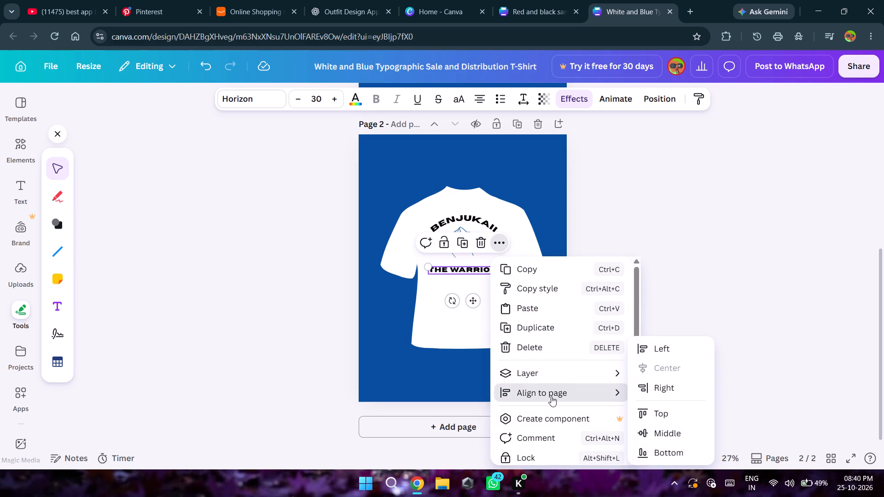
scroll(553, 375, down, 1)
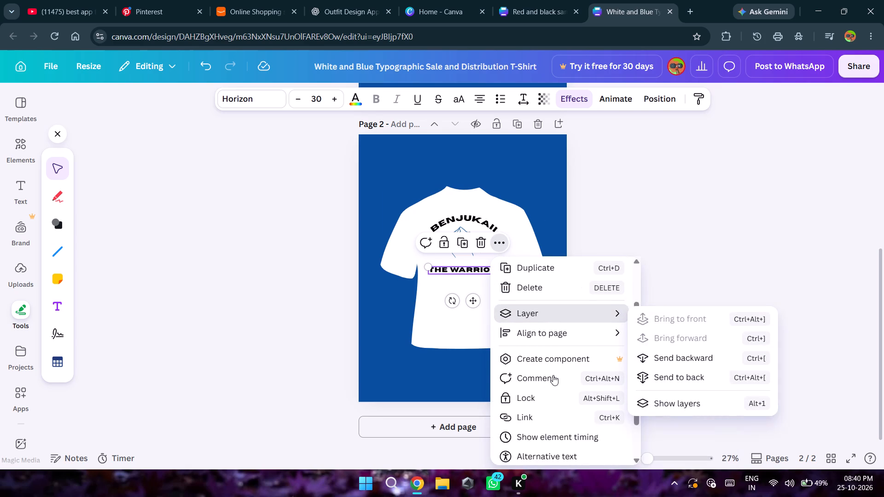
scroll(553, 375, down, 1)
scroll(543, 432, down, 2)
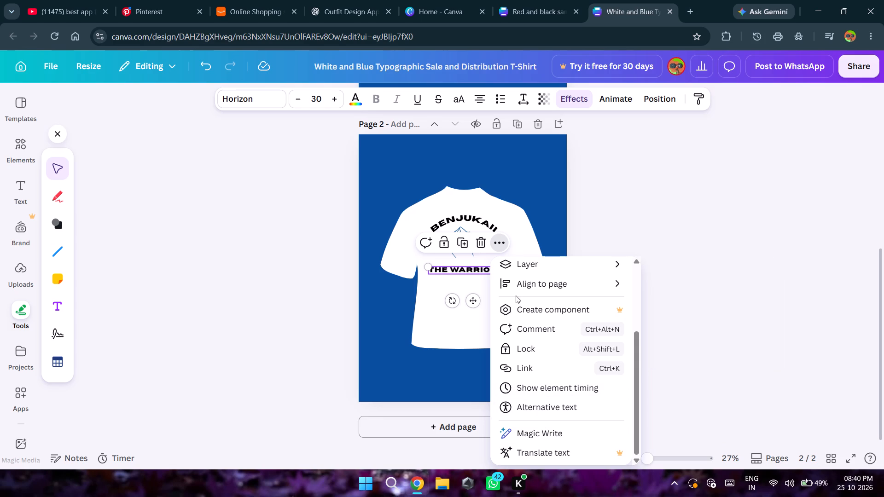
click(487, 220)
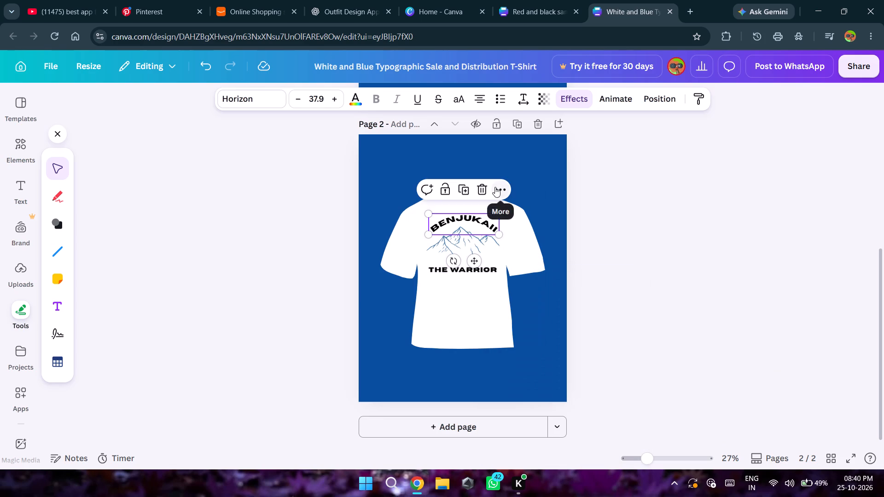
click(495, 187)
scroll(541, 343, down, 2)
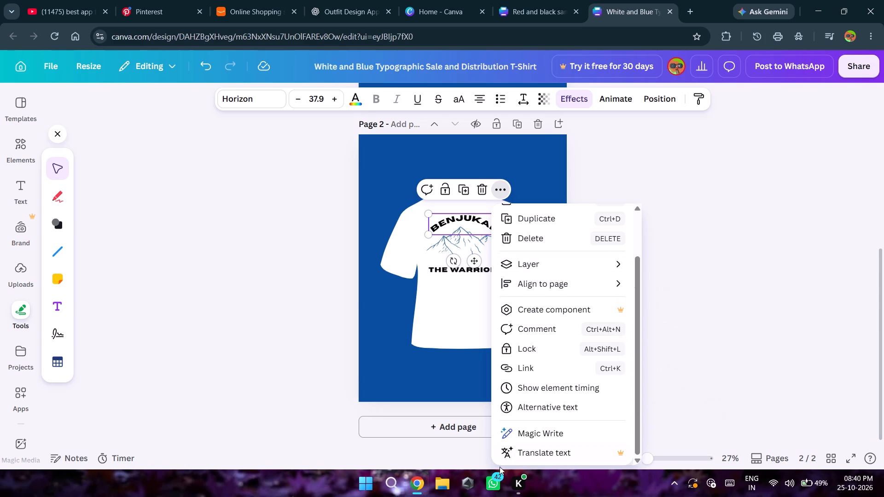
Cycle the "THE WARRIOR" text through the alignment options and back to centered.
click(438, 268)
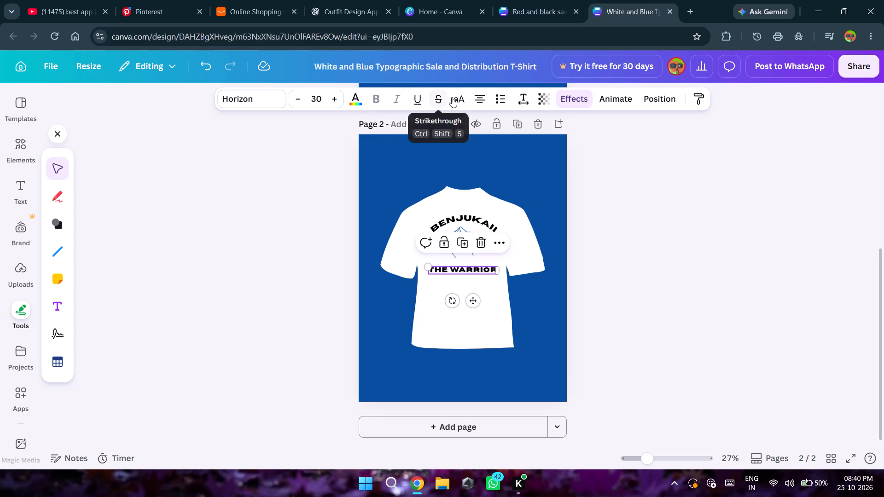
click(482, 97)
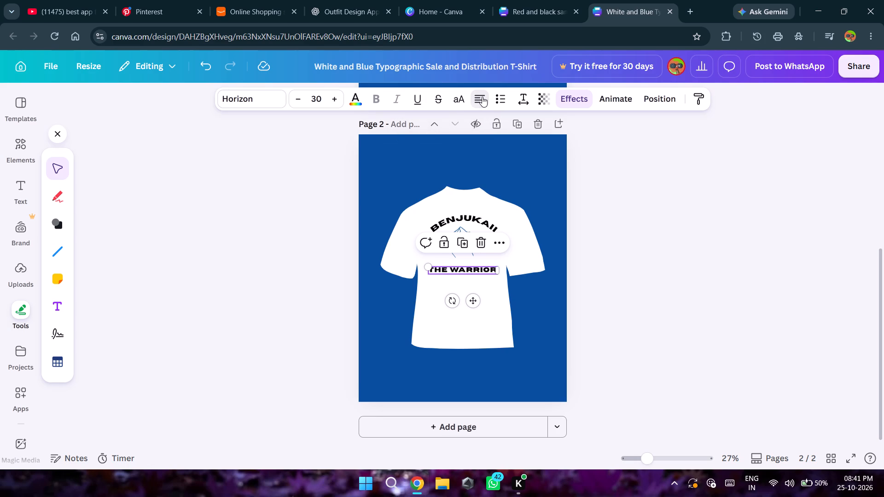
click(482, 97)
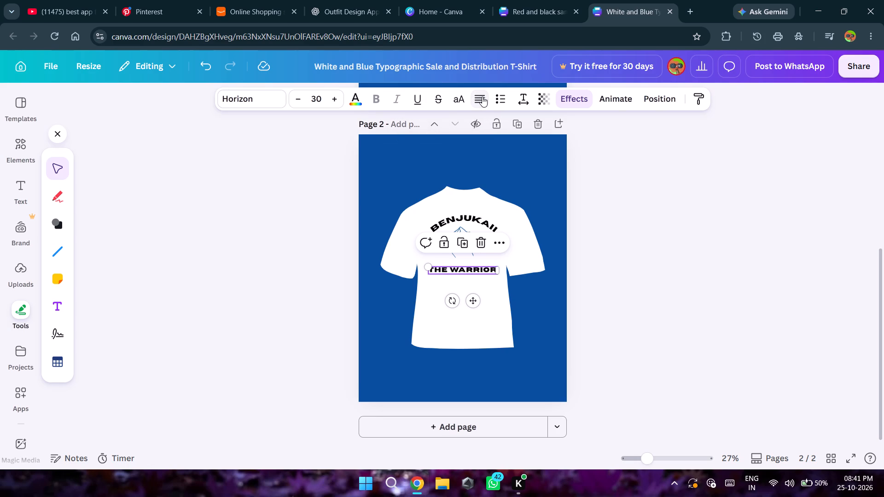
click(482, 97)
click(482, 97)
Set the "THE WARRIOR" text's letter spacing to 173, line spacing to 1.67, and anchor its text box at the middle.
click(522, 96)
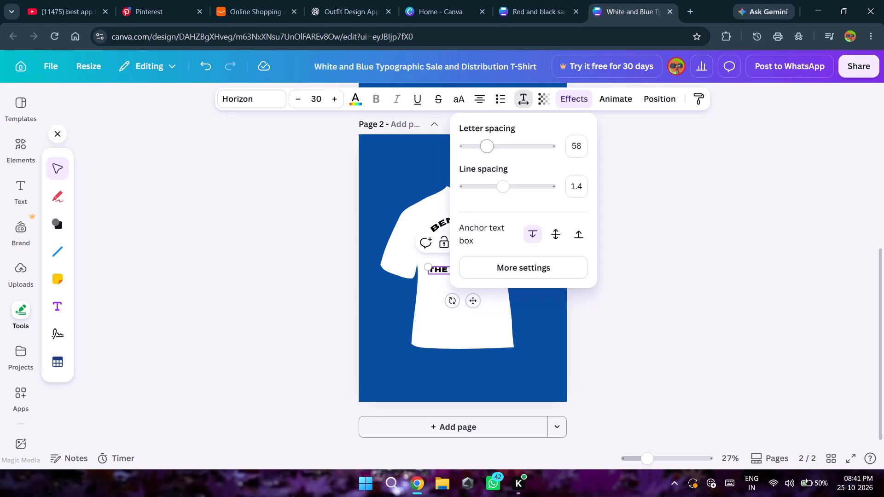
drag(489, 149, 496, 150)
click(558, 233)
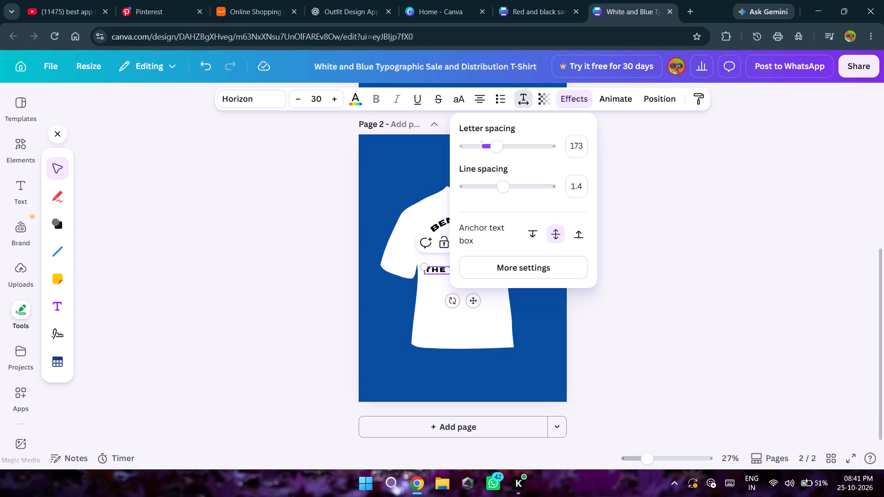
drag(509, 186, 514, 192)
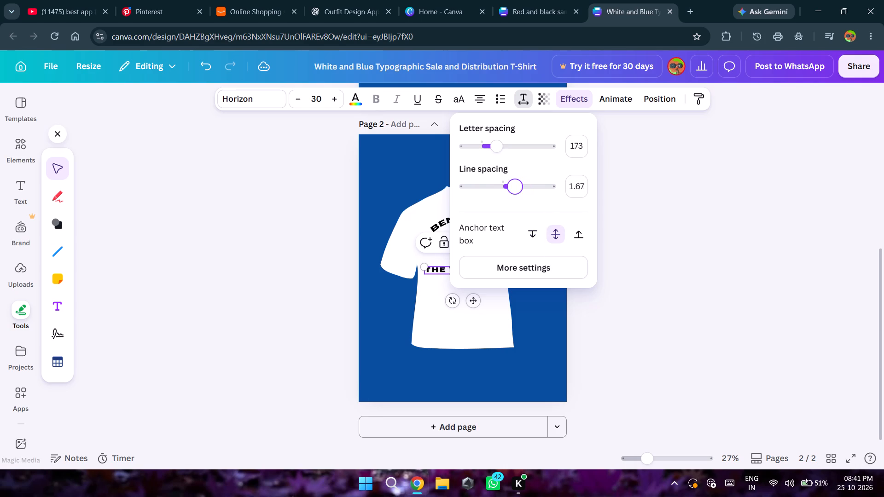
Set the "THE WARRIOR" text's line spacing to 1.44 and widen its letter spacing slightly.
drag(514, 192, 505, 193)
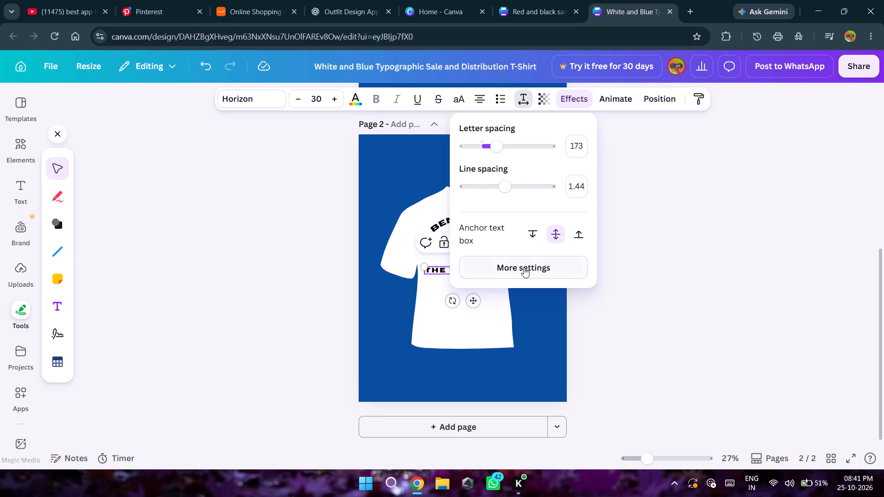
drag(500, 150, 502, 154)
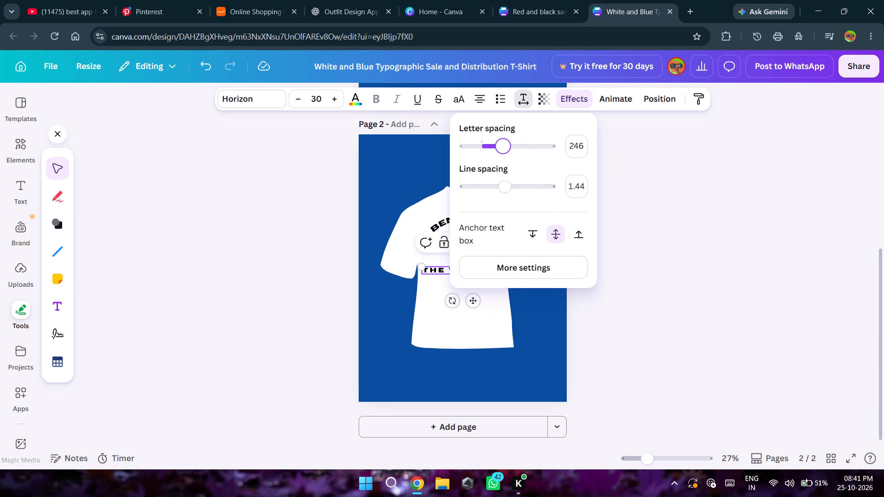
drag(502, 154, 500, 155)
click(641, 243)
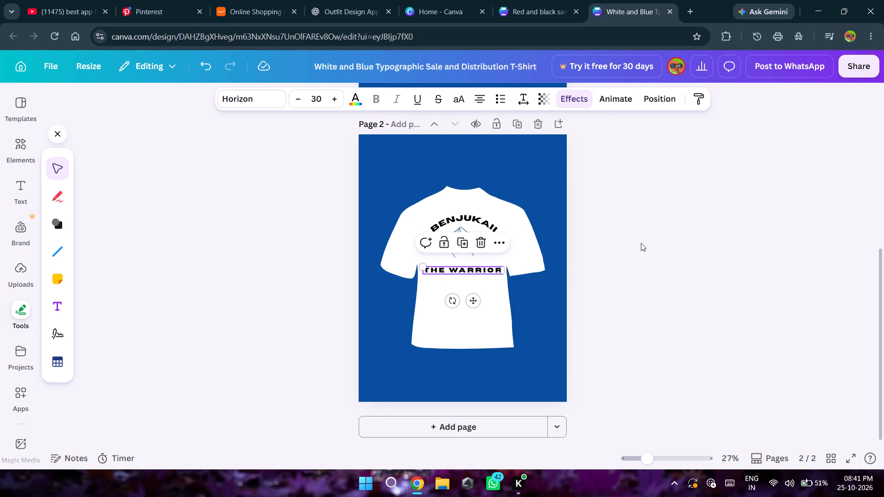
click(615, 243)
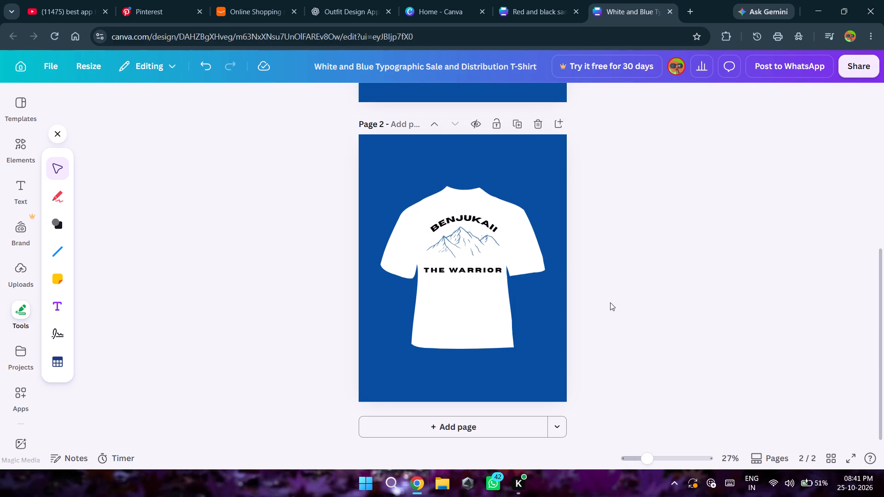
Scale the "THE WARRIOR" text down slightly on the canvas to a font size of 29.9.
click(472, 271)
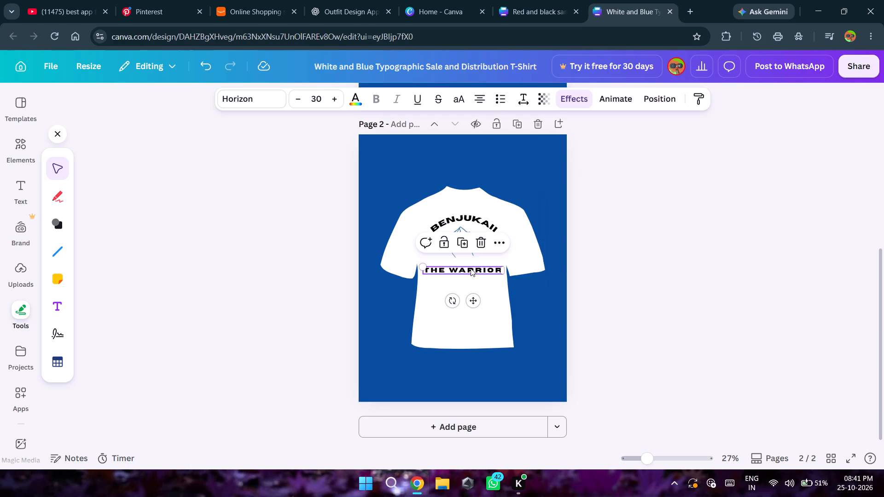
click(471, 297)
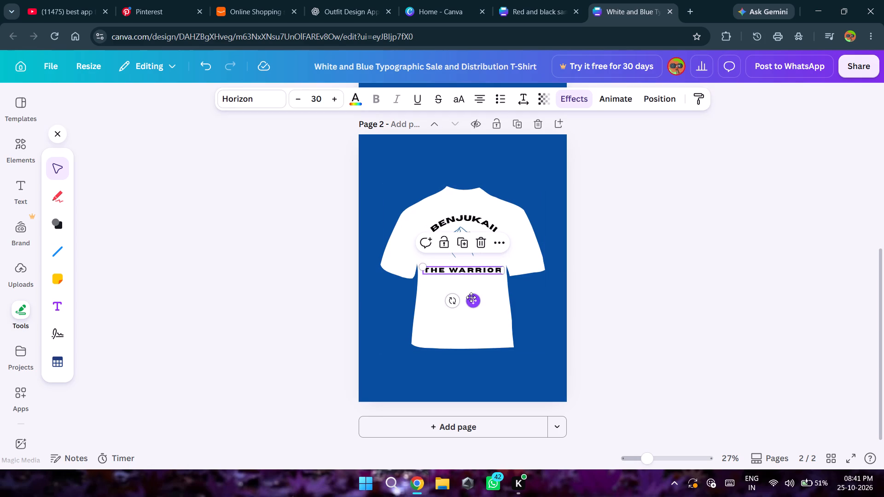
drag(424, 264, 425, 263)
drag(425, 263, 425, 258)
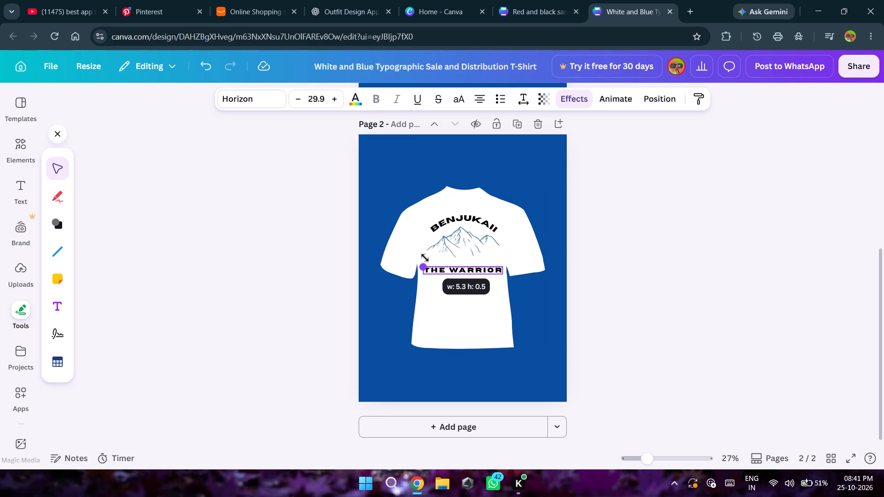
drag(425, 258, 424, 252)
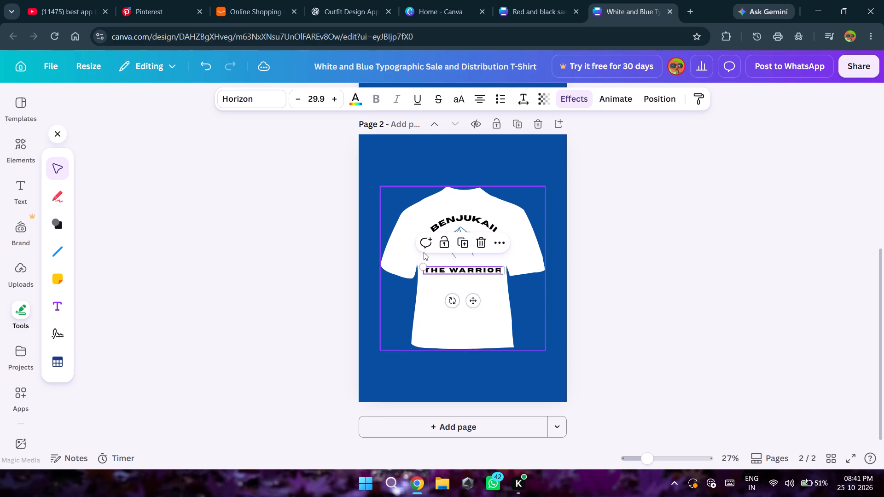
click(478, 263)
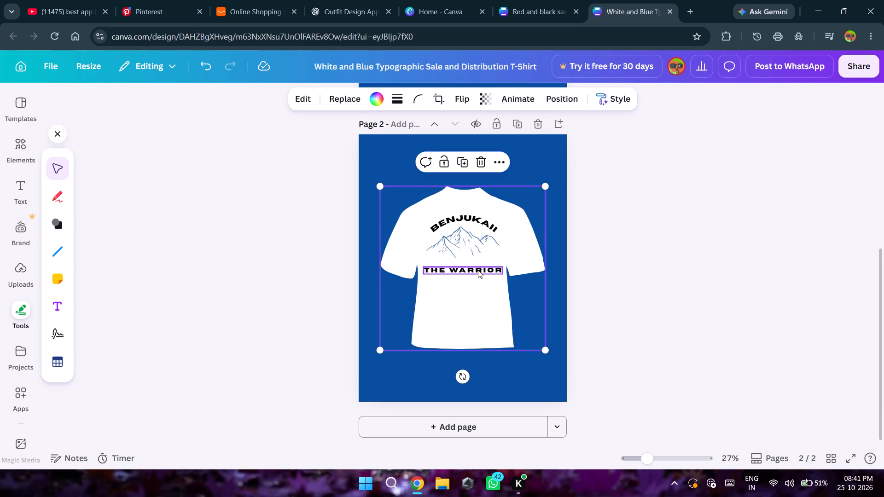
click(478, 270)
click(616, 274)
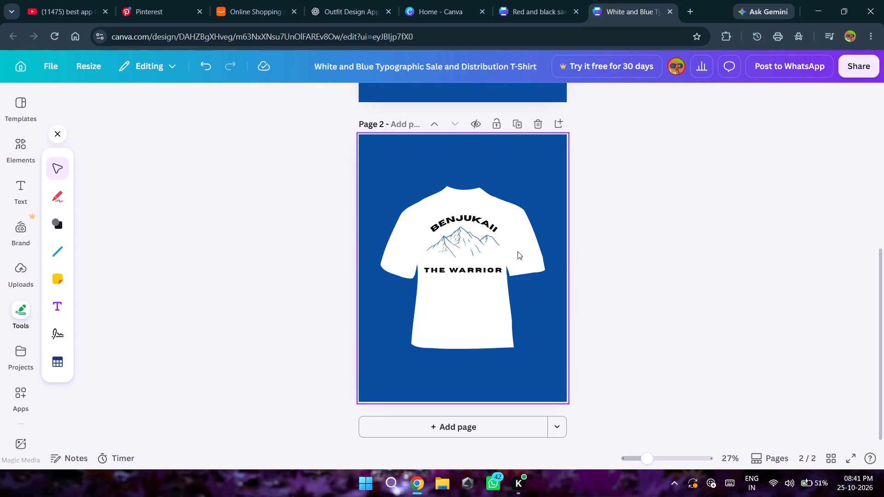
Move the mountain artwork down on the page 2 T-shirt so it sits just above the "THE WARRIOR" text.
drag(477, 245, 477, 250)
click(477, 250)
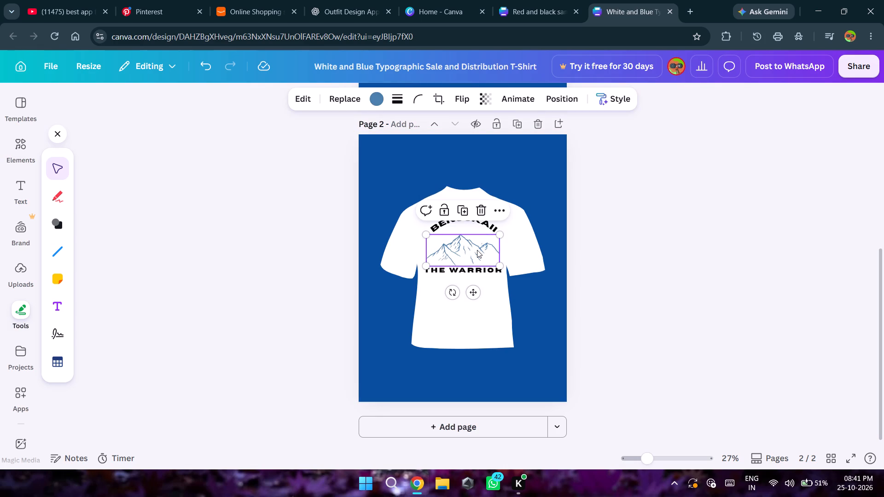
click(636, 281)
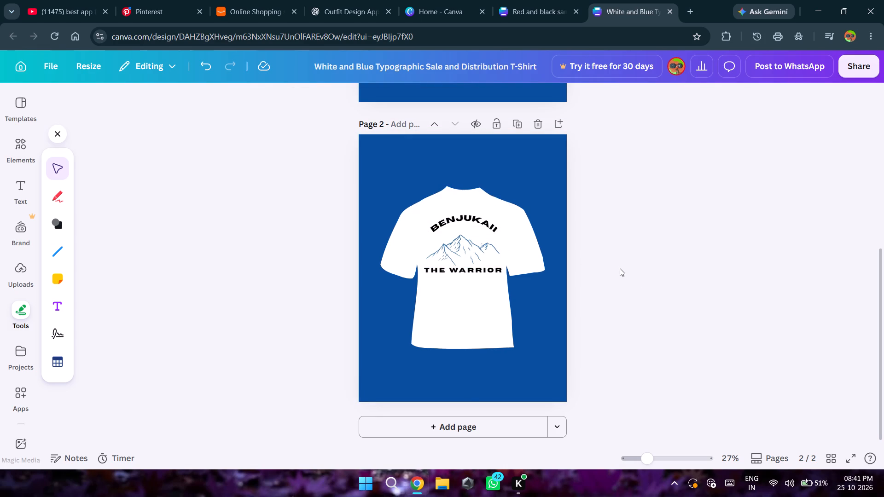
Select the curved "BENJUKAII" text above the mountain artwork.
click(477, 220)
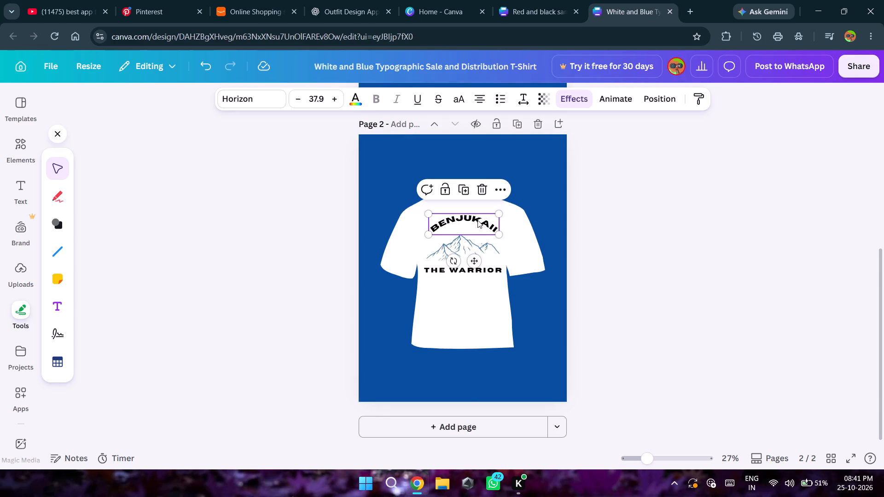
Move the curved "BENJUKAII" text down slightly so it sits just above the mountain artwork on the page 2 T-shirt.
drag(469, 219, 469, 225)
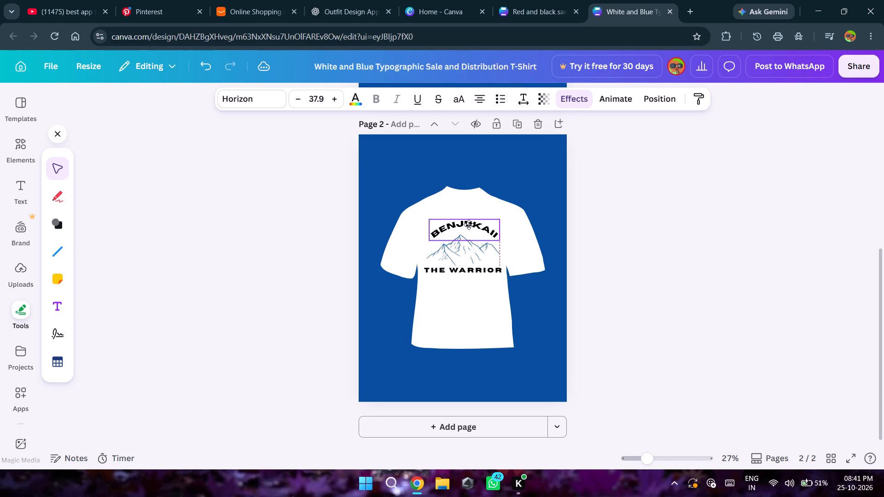
drag(469, 225, 469, 225)
click(663, 268)
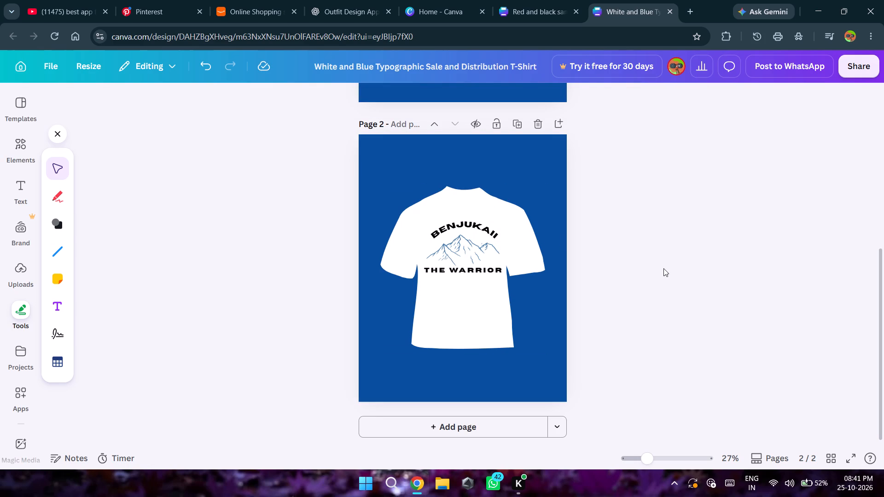
Review the samurai T-shirt on page 1 against the "BENJUKAII" mountain T-shirt on page 2.
key(Up)
scroll(663, 268, up, 3)
scroll(663, 268, right, 1)
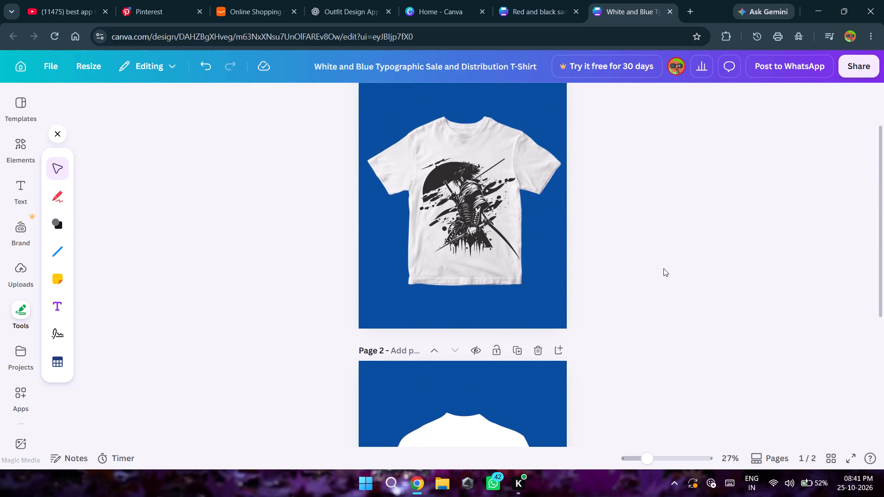
scroll(663, 268, right, 2)
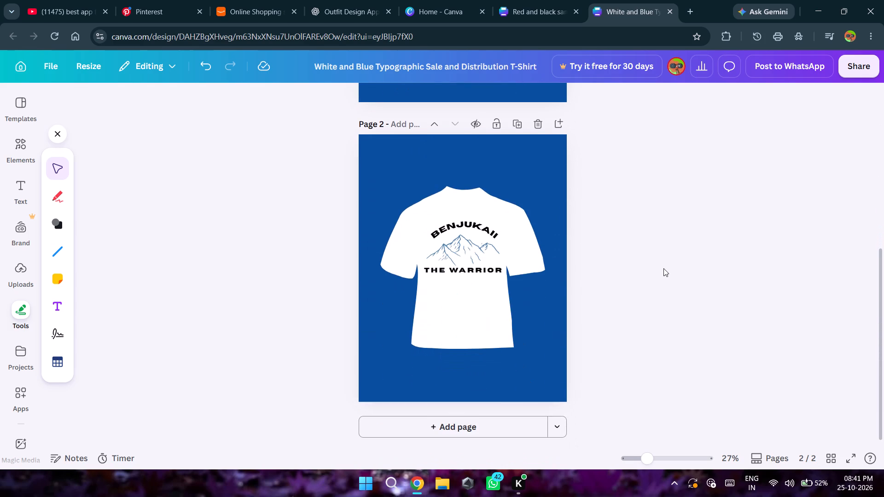
scroll(641, 116, up, 4)
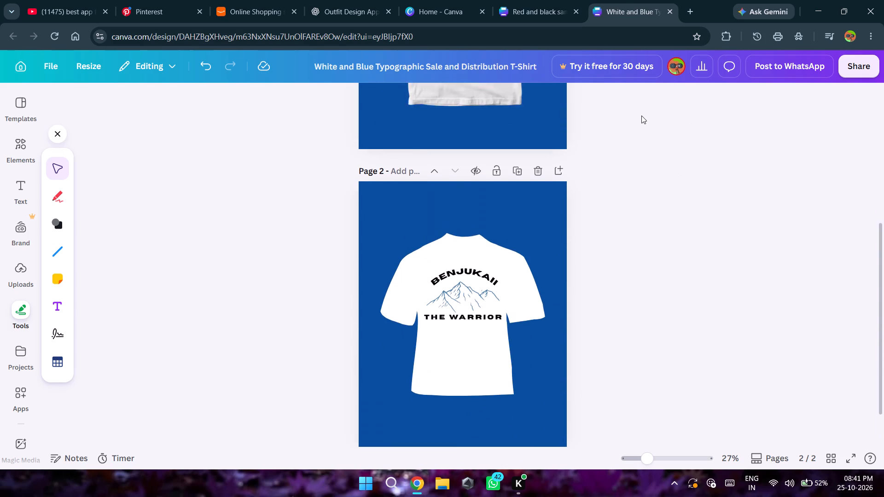
scroll(641, 116, up, 1)
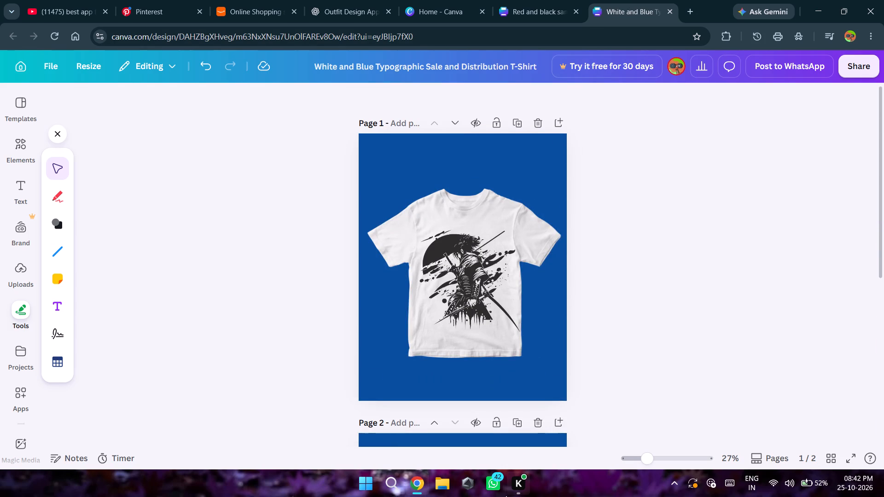
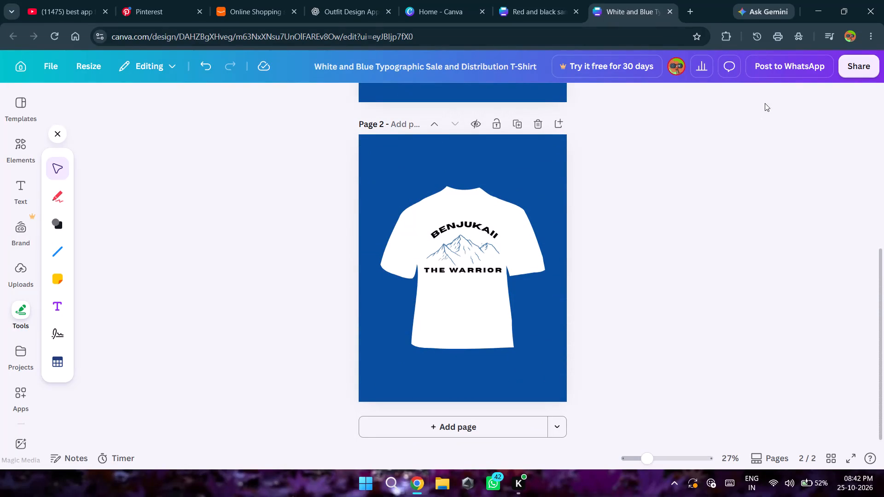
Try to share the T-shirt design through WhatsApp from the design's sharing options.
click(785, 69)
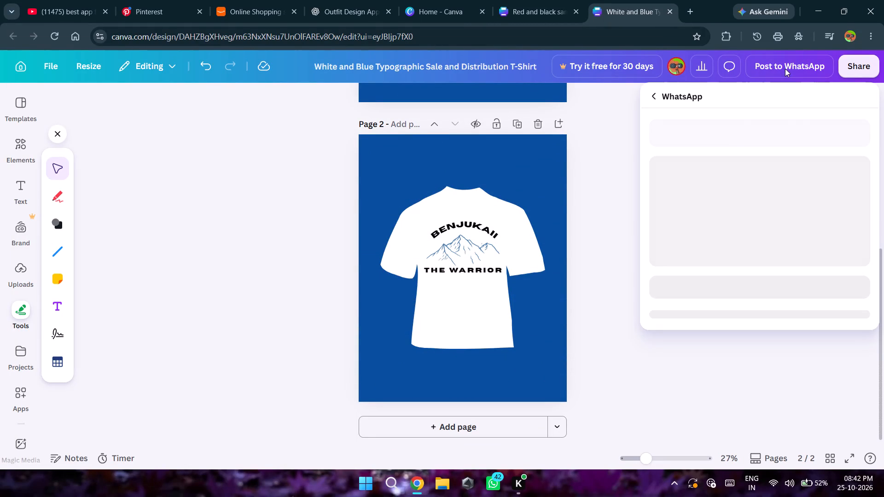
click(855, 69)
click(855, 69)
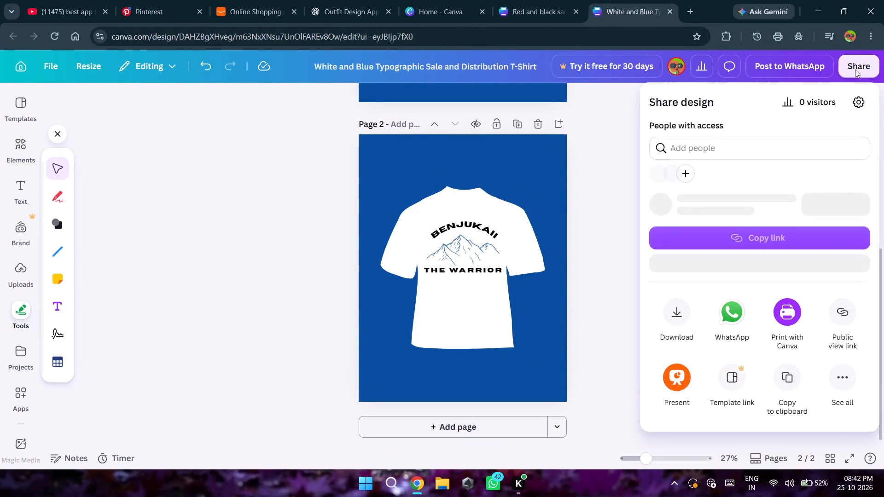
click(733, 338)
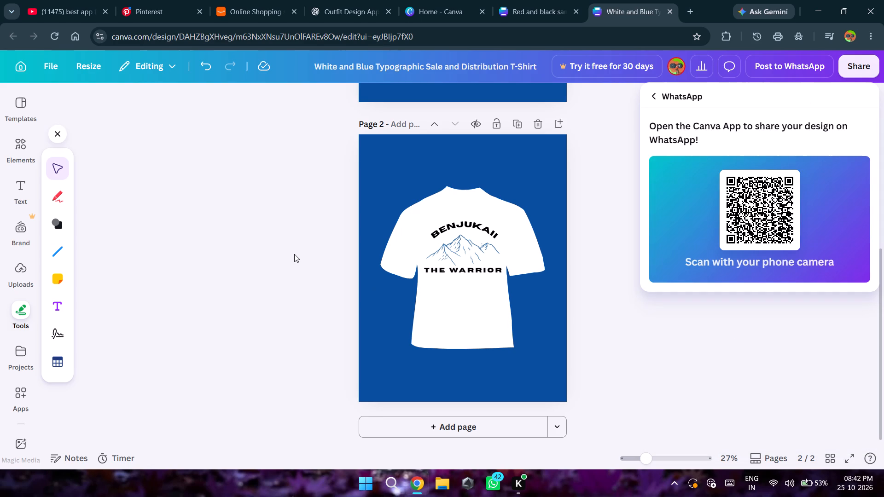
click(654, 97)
Download all pages of the T-shirt design as PNG at 1,556 × 2,000 px with High quality.
scroll(784, 302, down, 1)
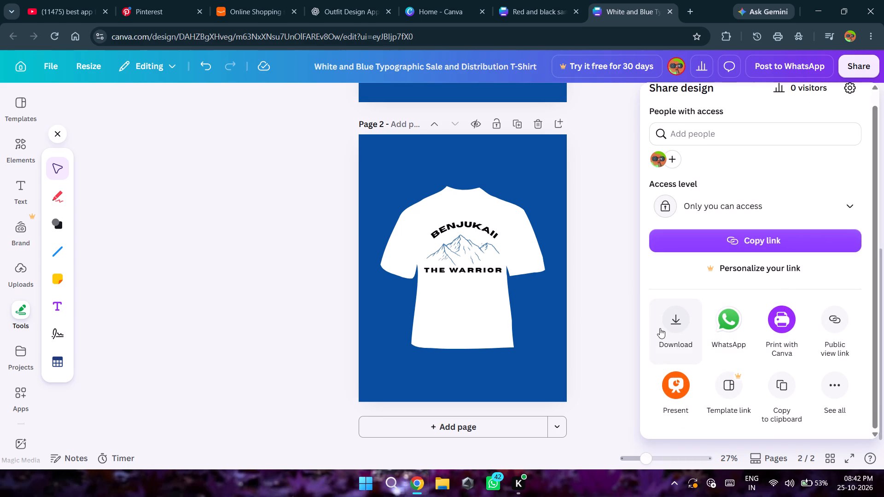
click(660, 328)
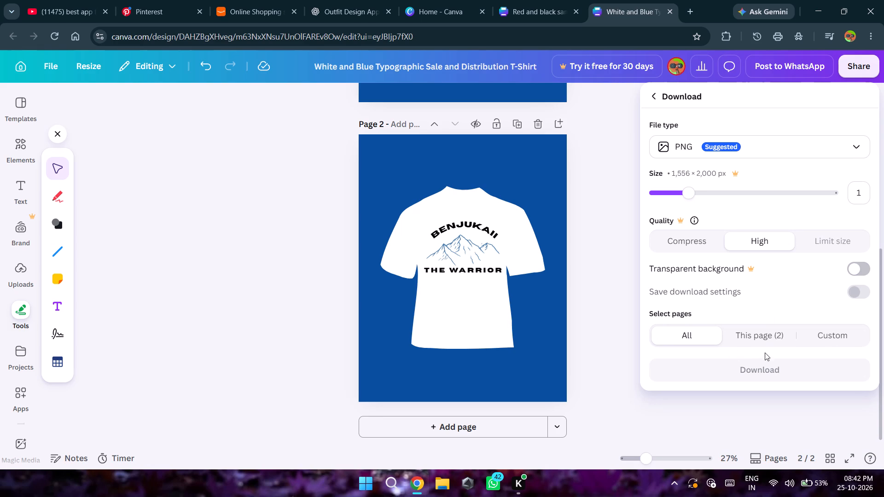
click(760, 375)
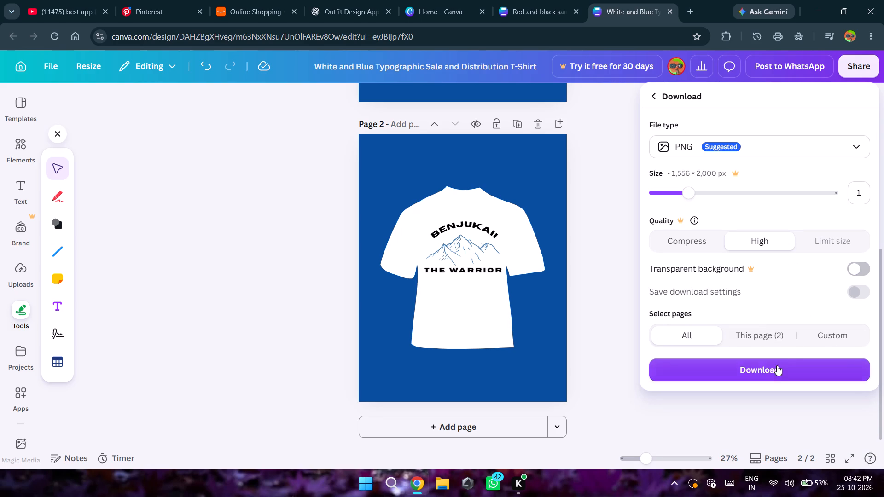
Download all pages of the T-shirt design as PNG at high quality and dismiss the download notification.
click(775, 368)
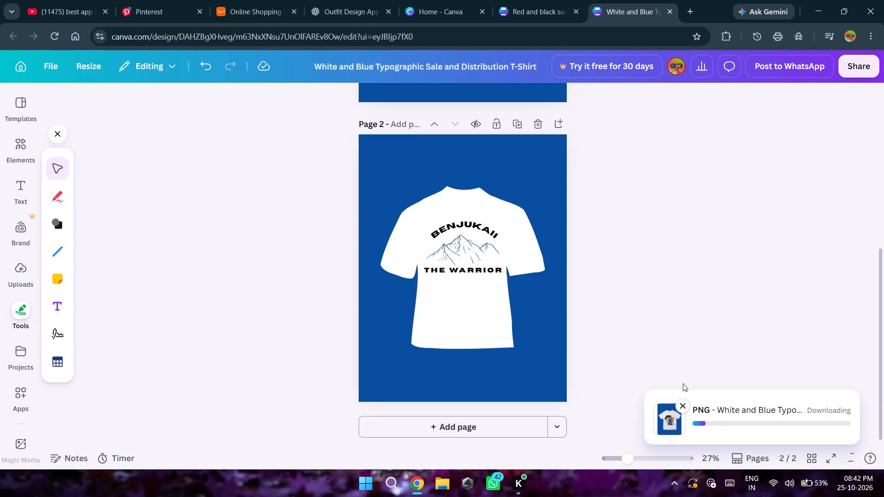
scroll(507, 231, up, 2)
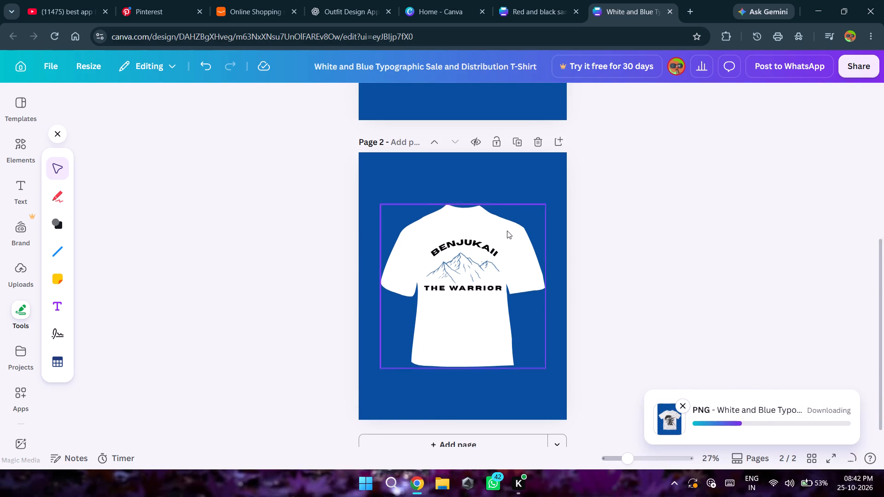
scroll(507, 231, up, 1)
scroll(507, 231, down, 7)
click(218, 272)
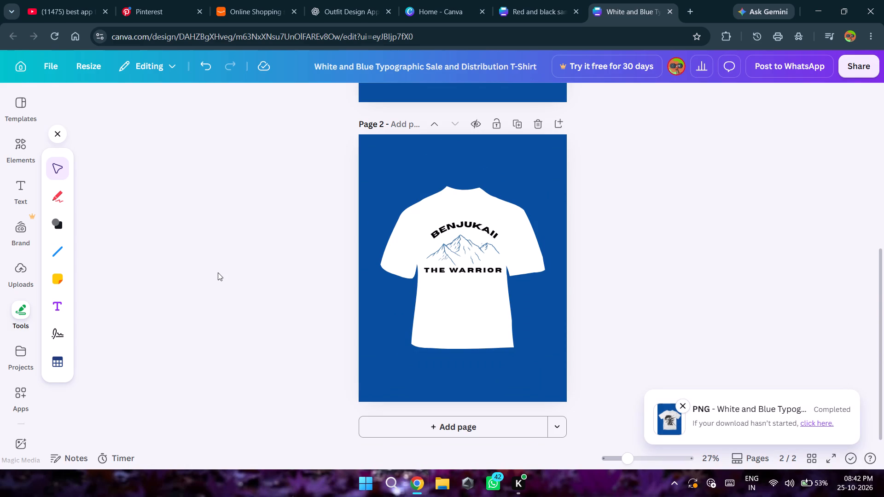
click(682, 406)
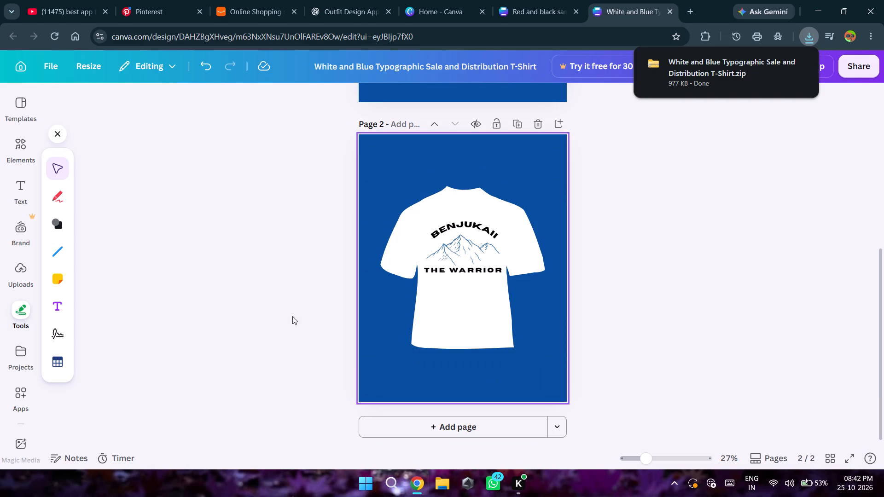
Close the drawing tools and leave the T-shirt design for the Canva home page.
click(53, 139)
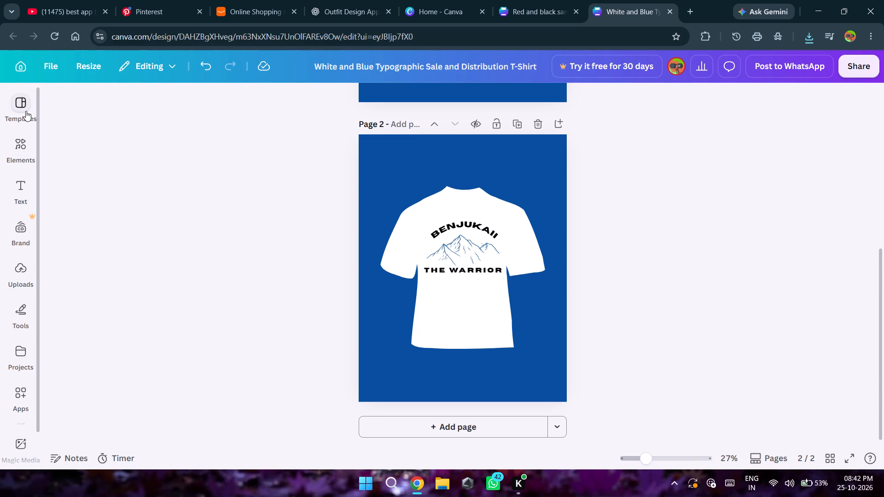
triple_click(26, 111)
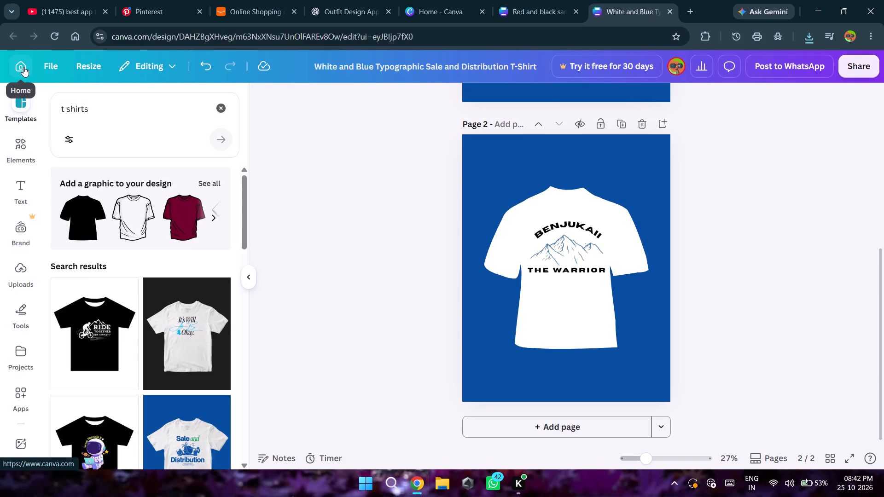
click(23, 67)
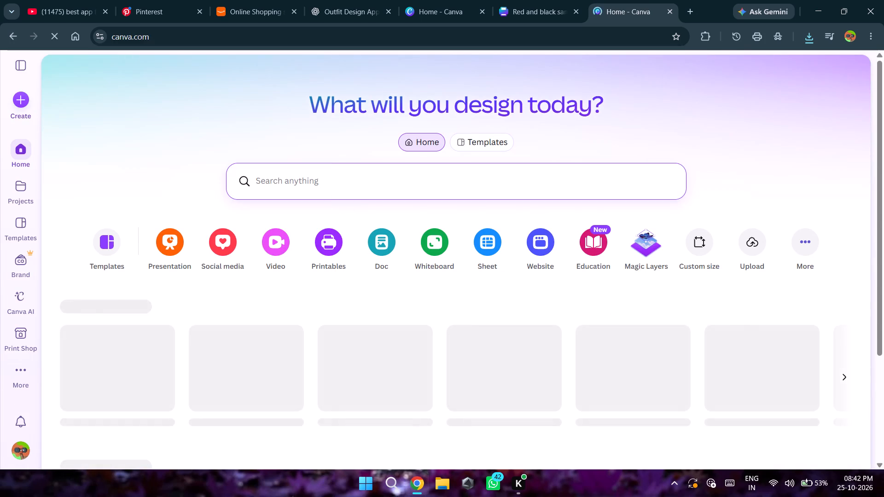
Search Canva from the home page for "PHANTS" and look over the designs offered.
click(325, 187)
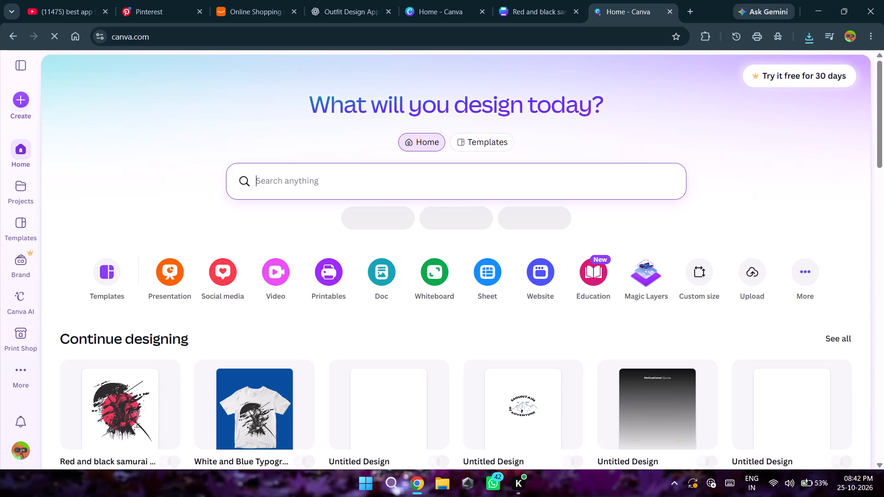
text(T SHIRTS)
key(BackSpace)
key(BackSpace)
key(BackSpace)
key(BackSpace)
key(BackSpace)
key(BackSpace)
key(BackSpace)
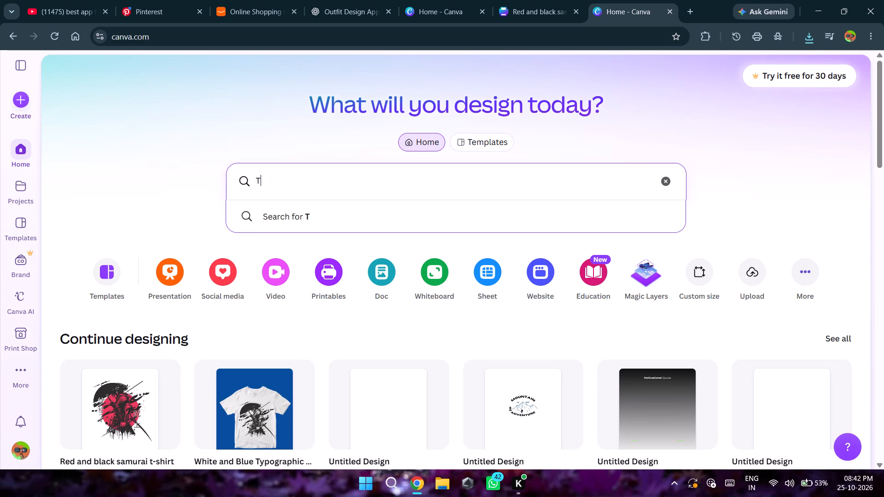
key(BackSpace)
key(BackSpace)
text(PJ)
key(BackSpace)
text(HANTS)
key(Return)
scroll(339, 232, down, 2)
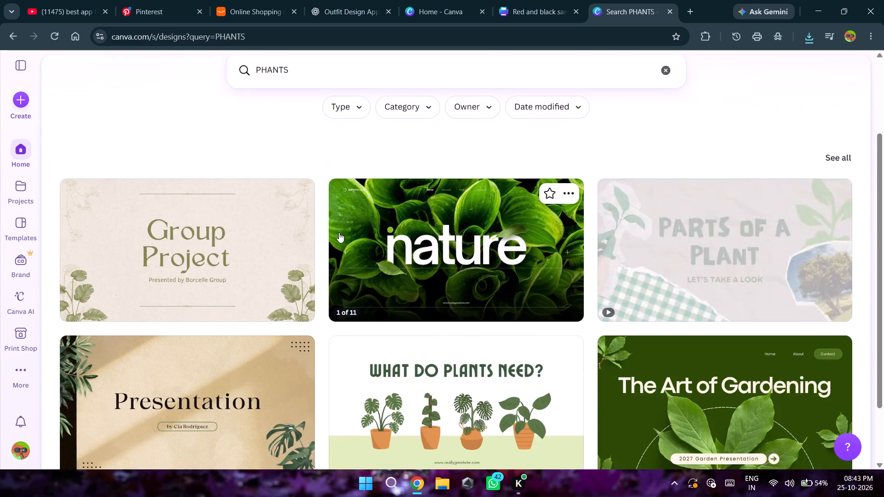
scroll(339, 232, up, 1)
Restrict the search to templates, run "PHANTS" again, browse the templates, and clear the search.
click(466, 136)
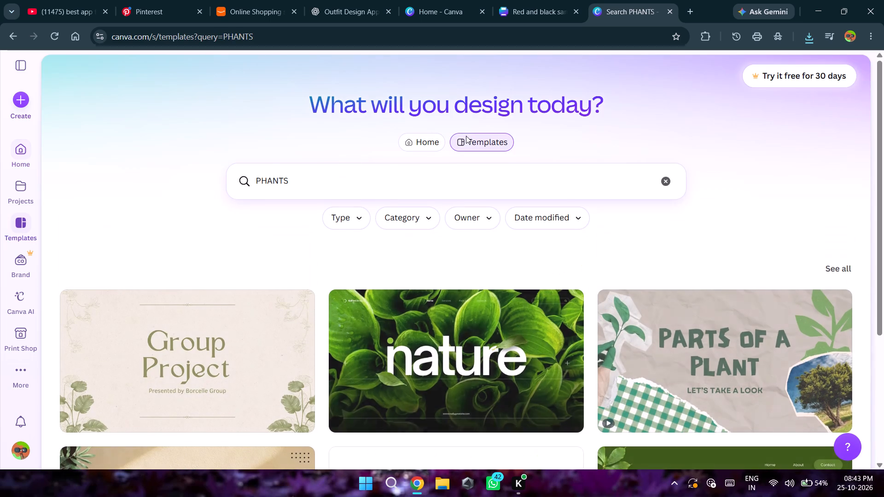
click(372, 183)
key(Return)
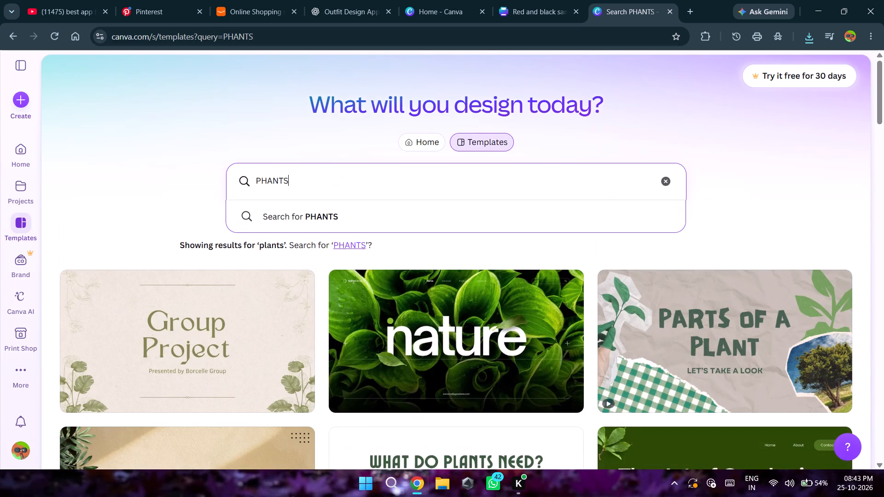
key(BackSpace)
key(BackSpace)
key(BackSpace)
text(NTS)
key(Return)
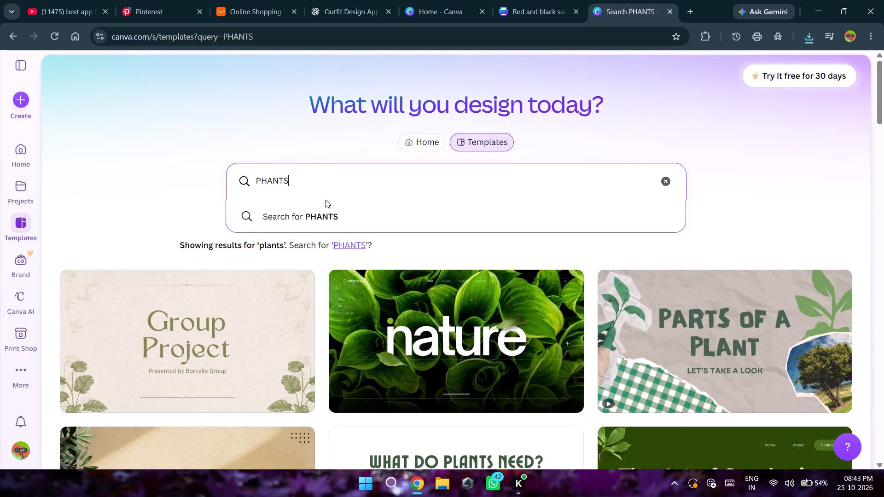
key(Return)
click(308, 210)
scroll(348, 201, down, 4)
scroll(348, 201, up, 8)
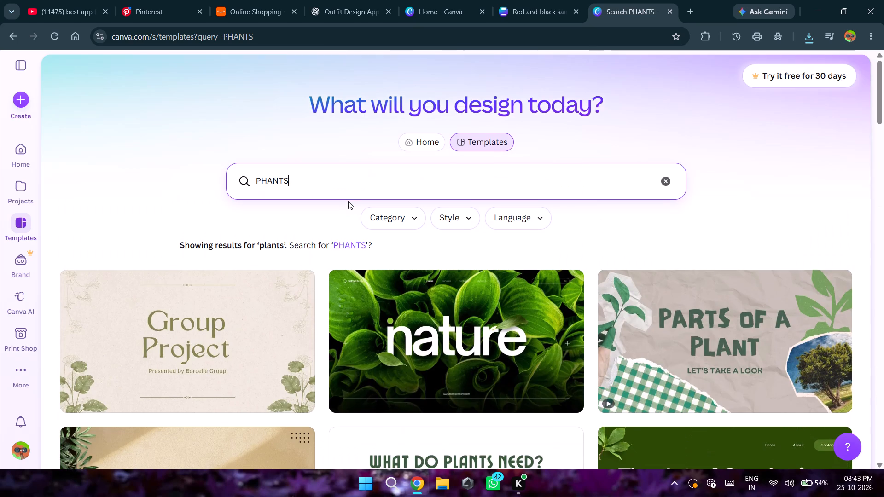
click(674, 185)
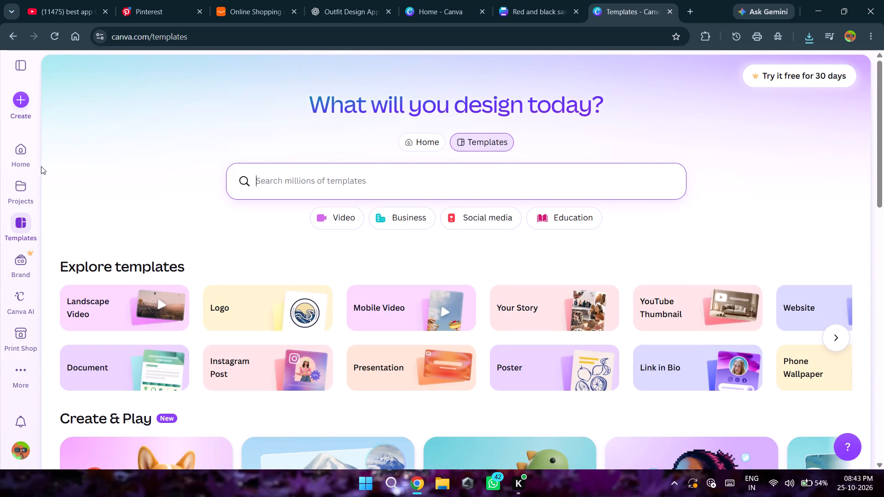
Start creating a new design and search the design types for "PHANTS".
click(23, 95)
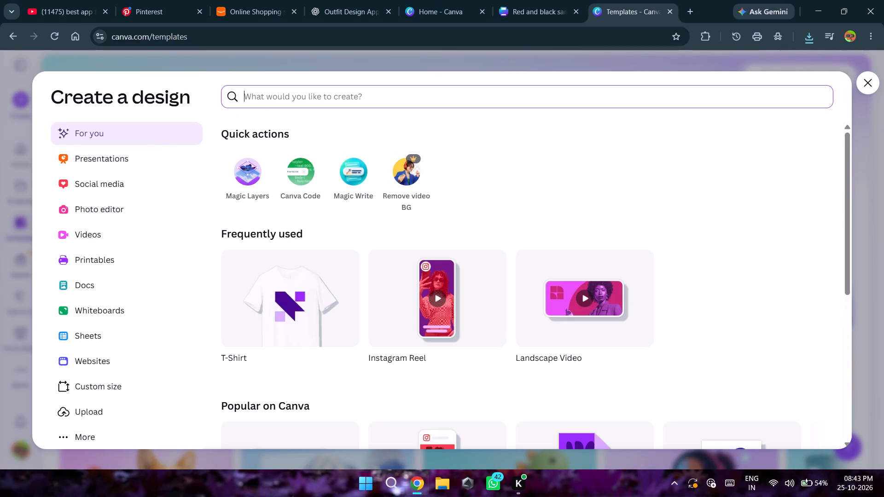
click(291, 93)
key(p)
text(HANTS)
key(Return)
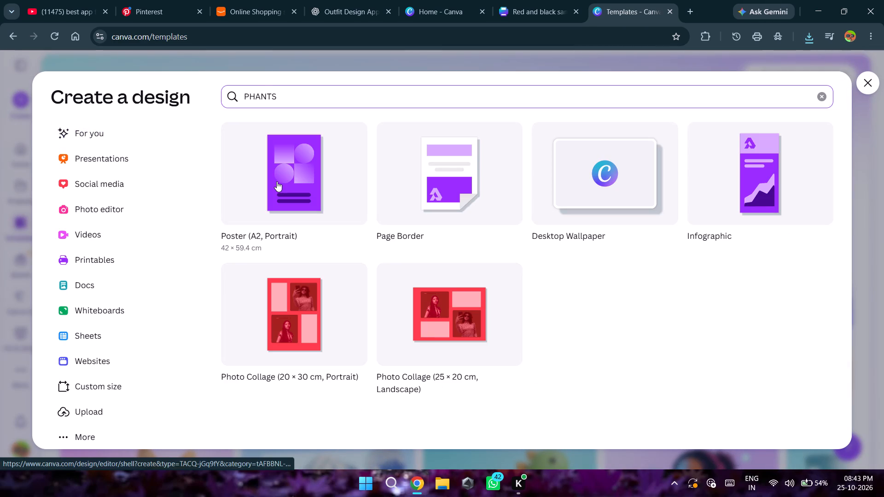
Search the design types for "PANTS" instead, and close the design creation window.
key(BackSpace)
key(BackSpace)
key(BackSpace)
key(BackSpace)
key(BackSpace)
key(BackSpace)
text(AN)
key(BackSpace)
key(BackSpace)
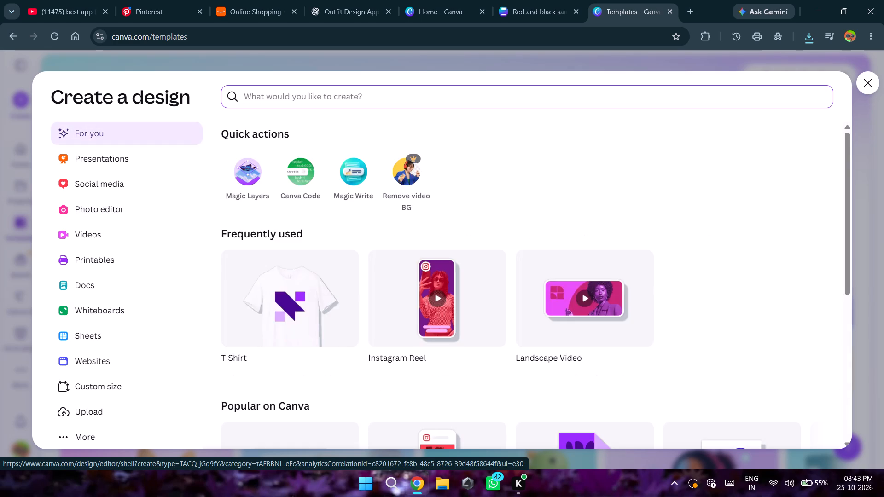
text(PANTS)
key(Return)
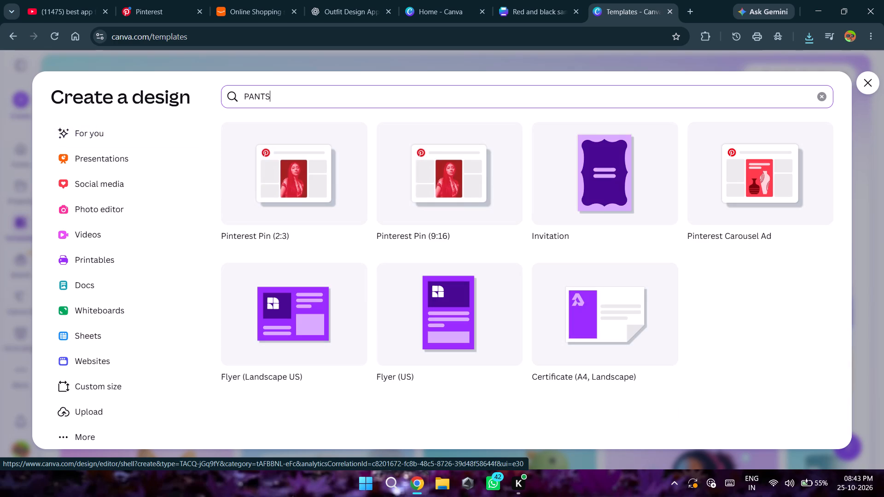
click(869, 80)
Search the template library for "PHANTS" and browse through the templates.
scroll(387, 208, down, 1)
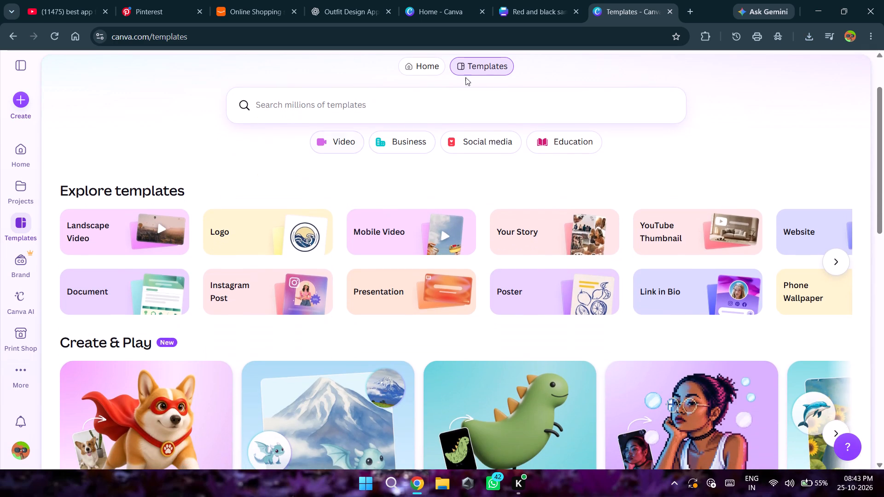
click(462, 93)
text(PHANTS)
key(Return)
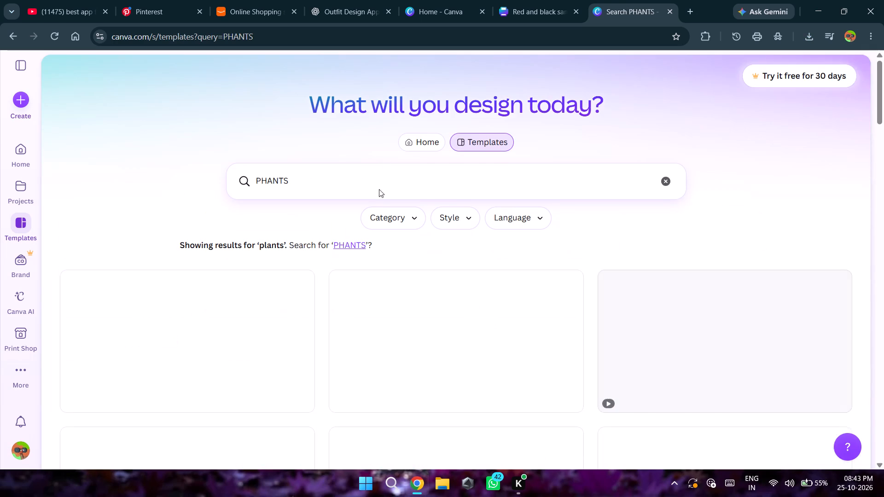
scroll(339, 277, down, 10)
scroll(339, 277, up, 5)
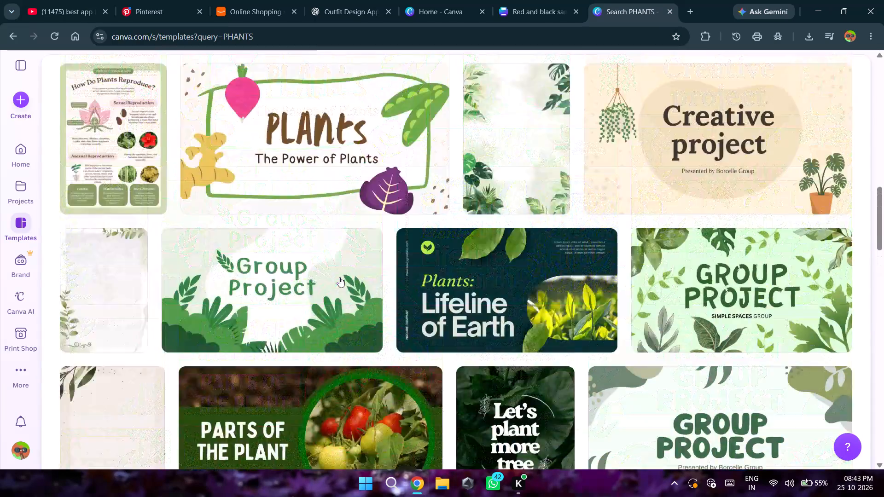
scroll(417, 141, up, 6)
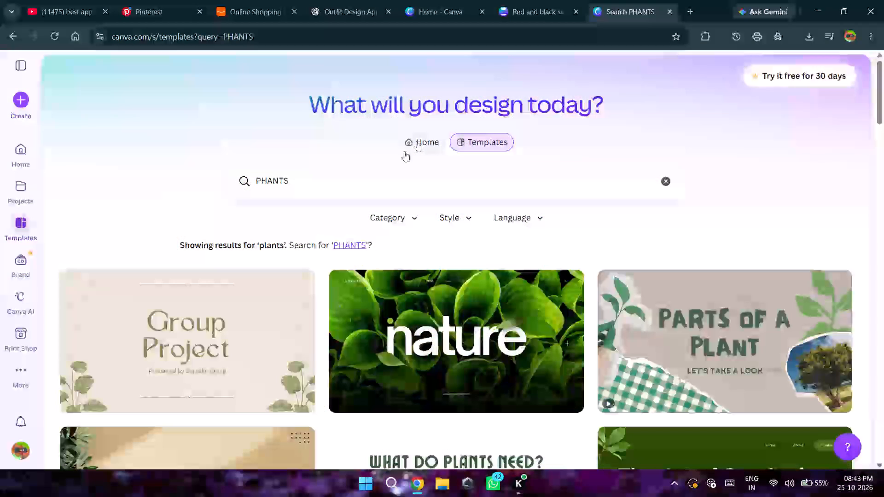
Replace the template search term with "SHIRTS" and run the search.
click(394, 165)
key(BackSpace)
key(BackSpace)
key(BackSpace)
click(360, 185)
key(BackSpace)
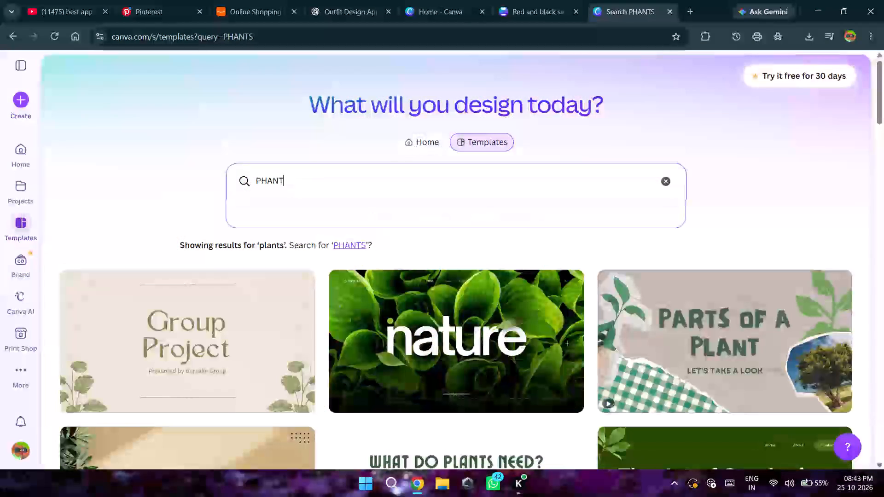
key(BackSpace)
key(BackSpace)
key(BackSpace)
key(BackSpace)
key(BackSpace)
text(SHIRTS)
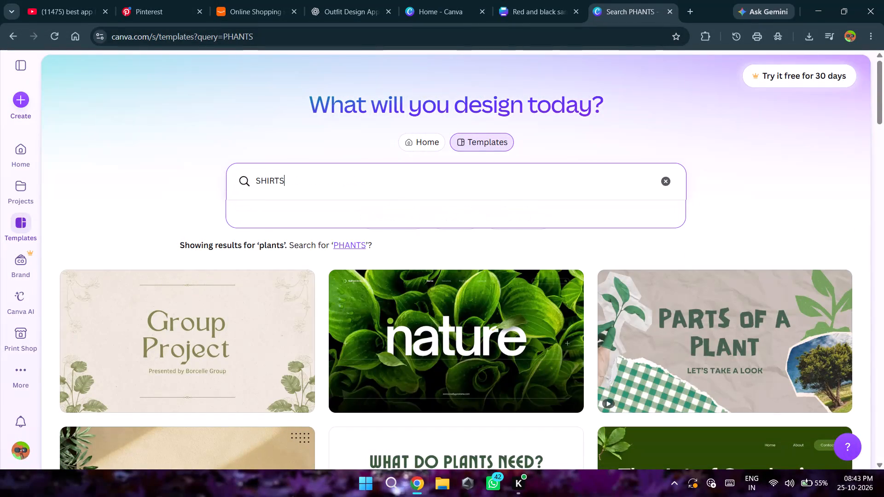
key(Return)
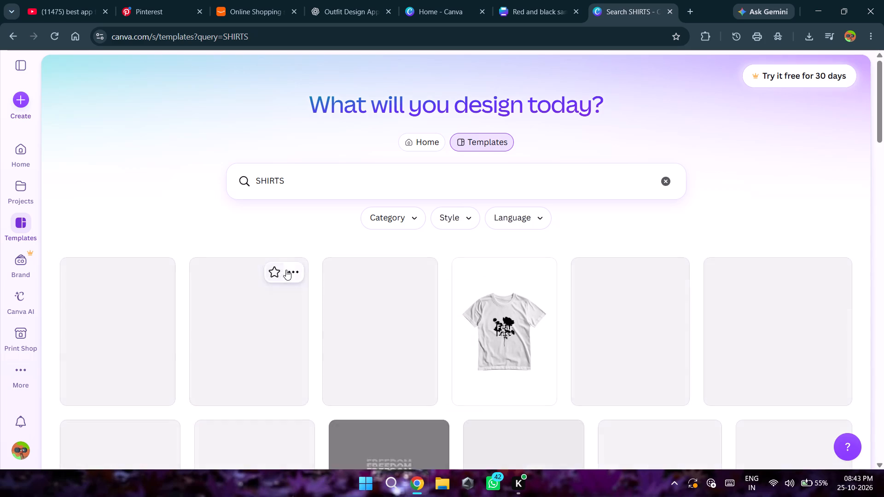
Replace the template search term with "PANT" and run the search.
click(349, 180)
key(BackSpace)
key(BackSpace)
key(BackSpace)
key(BackSpace)
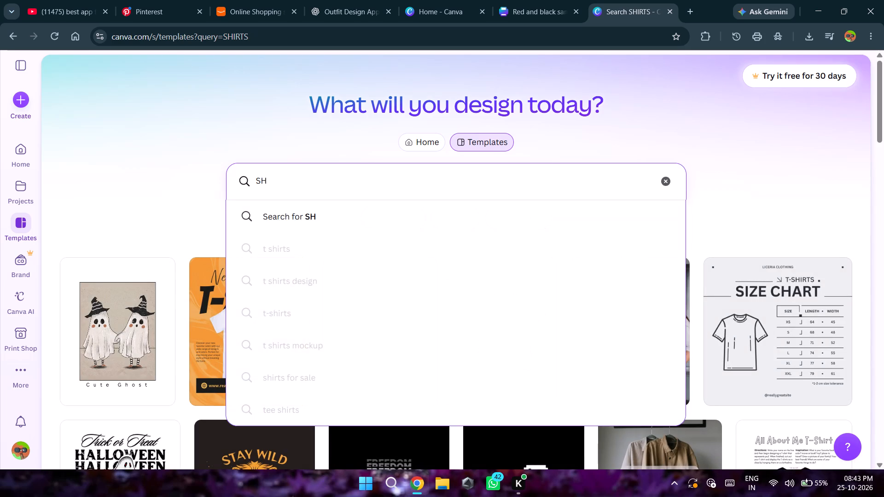
key(BackSpace)
key(BackSpace)
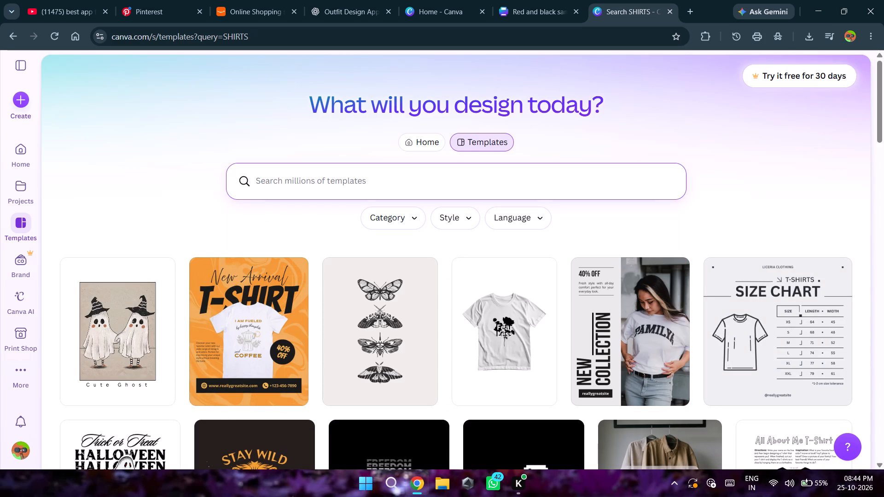
text(PANT)
key(Return)
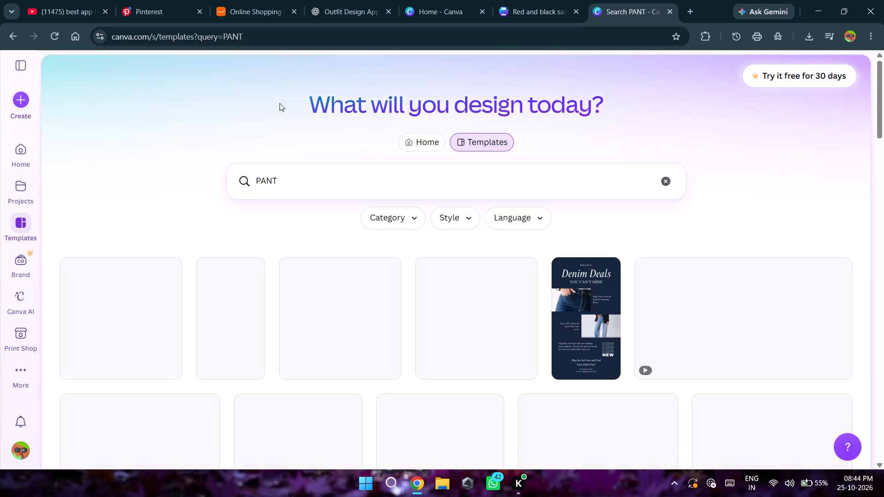
Change the template search term to "PHANT" and run the search.
click(291, 178)
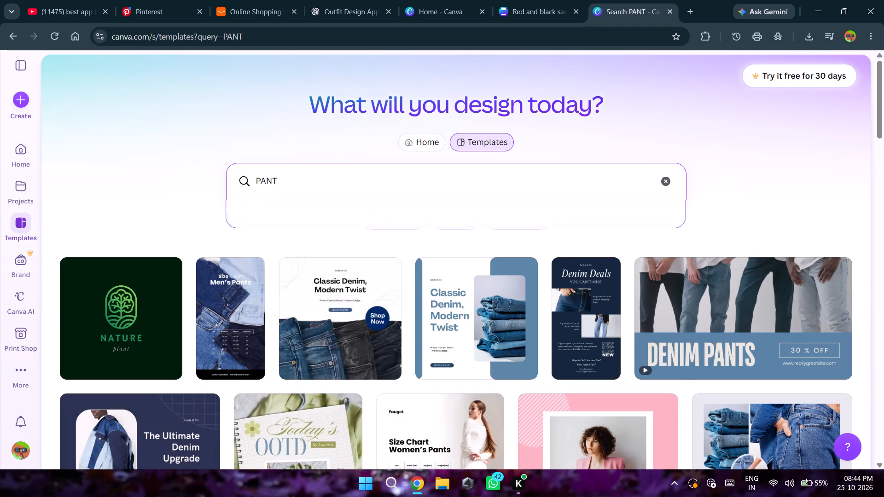
key(BackSpace)
key(BackSpace)
key(BackSpace)
text(HANT)
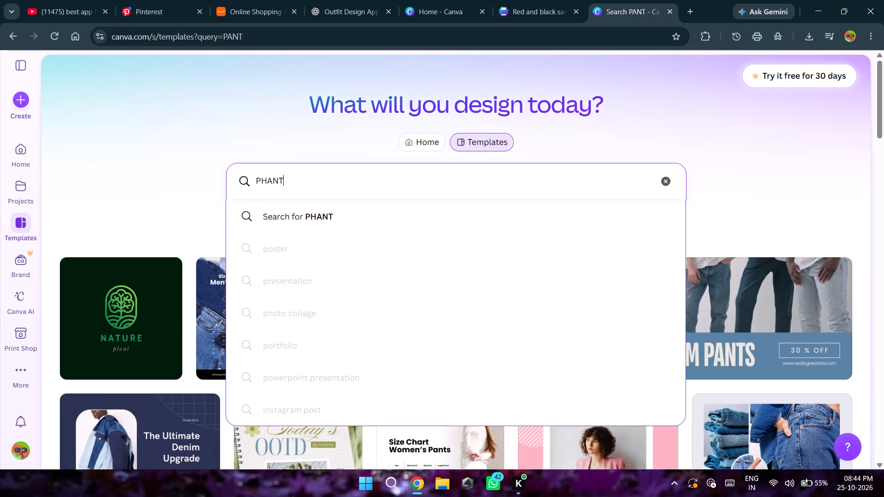
key(Return)
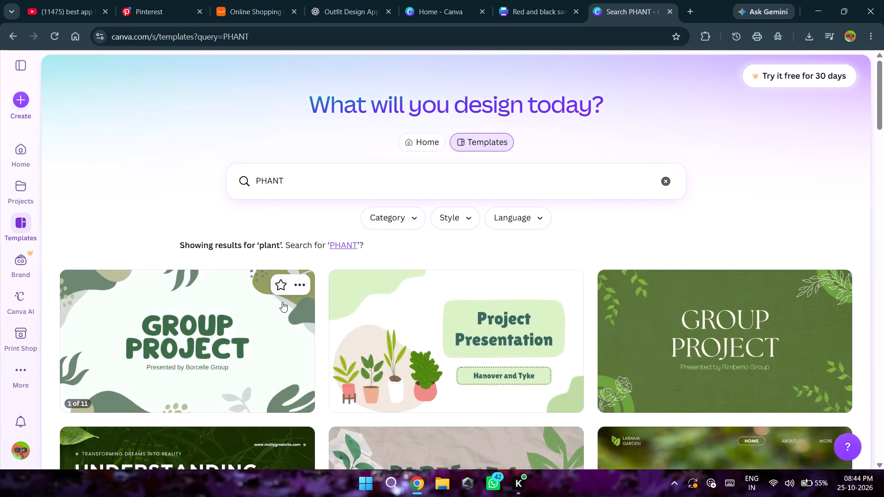
Replace the template search term with "pant", run the search and browse the resulting templates.
scroll(282, 302, down, 2)
scroll(282, 302, up, 4)
click(311, 191)
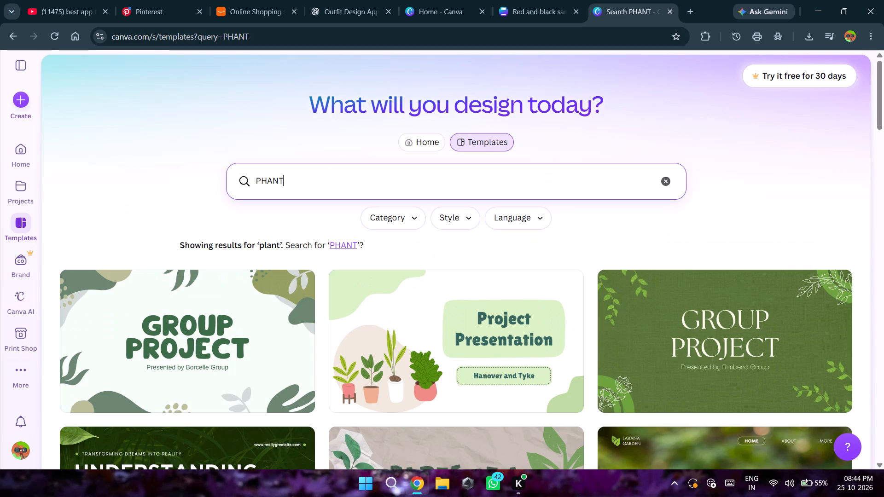
key(BackSpace)
key(BackSpace)
key(BackSpace)
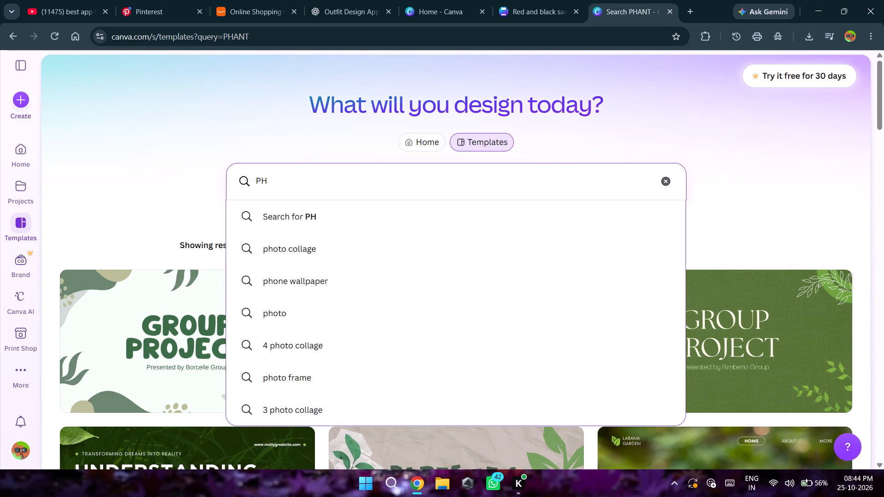
key(BackSpace)
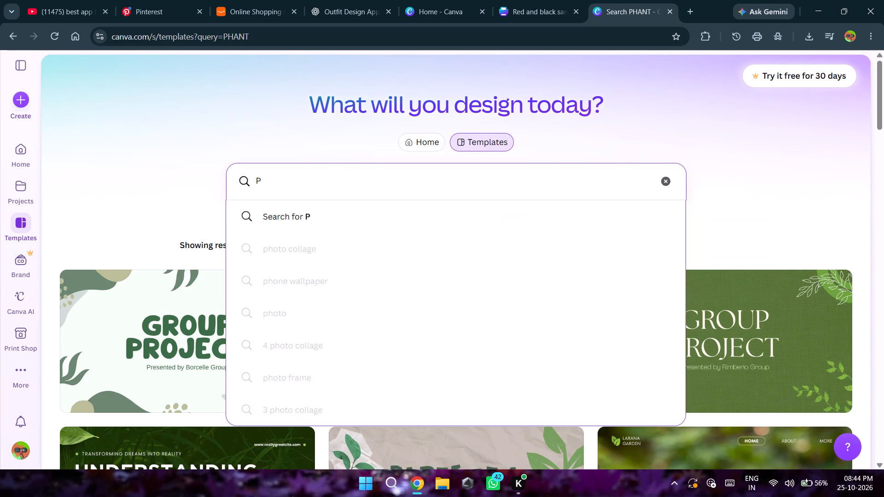
key(BackSpace)
text(pant)
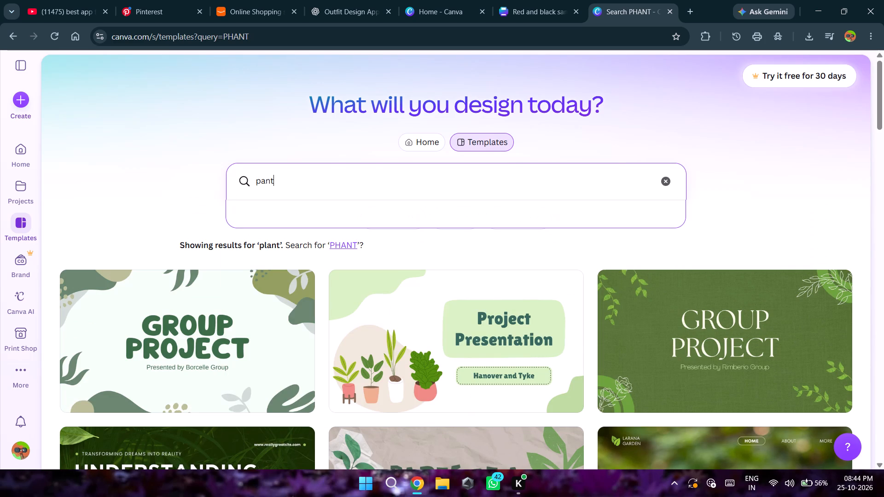
key(Return)
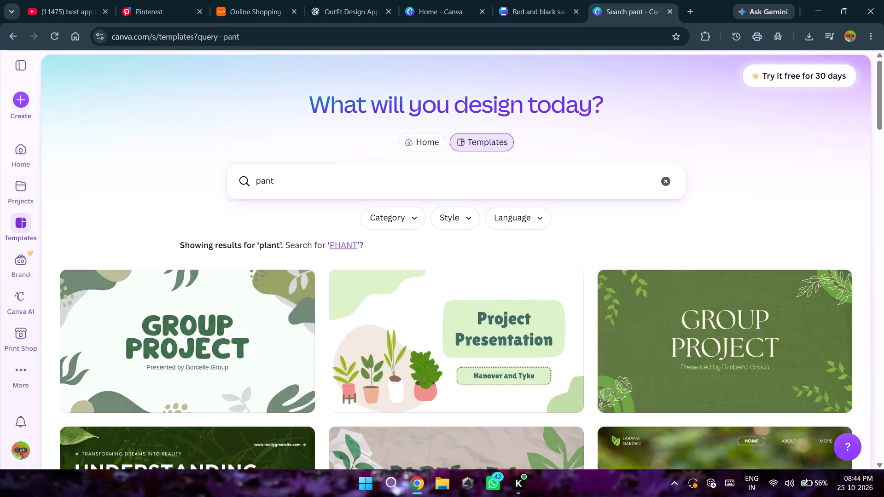
scroll(306, 279, down, 4)
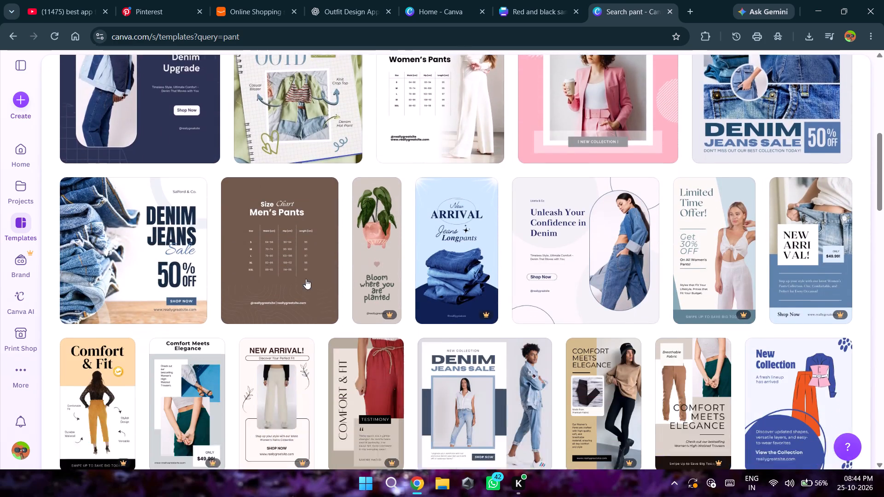
scroll(306, 279, down, 3)
scroll(306, 279, up, 3)
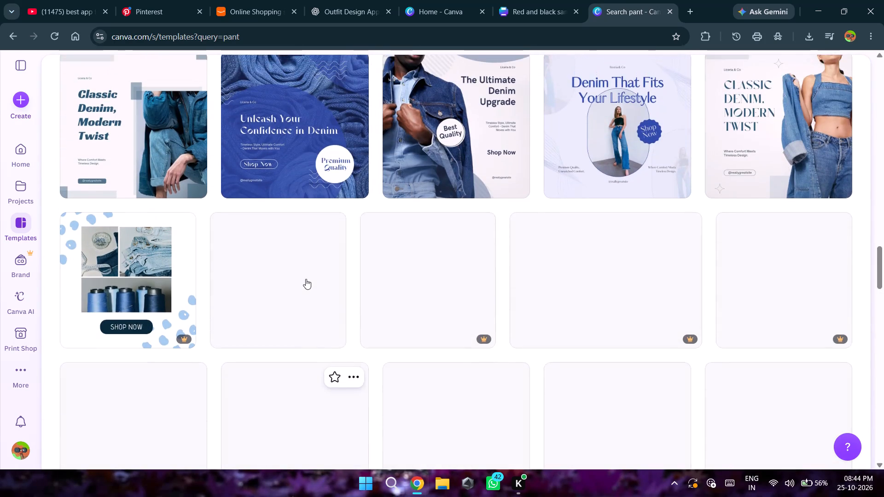
scroll(306, 279, up, 7)
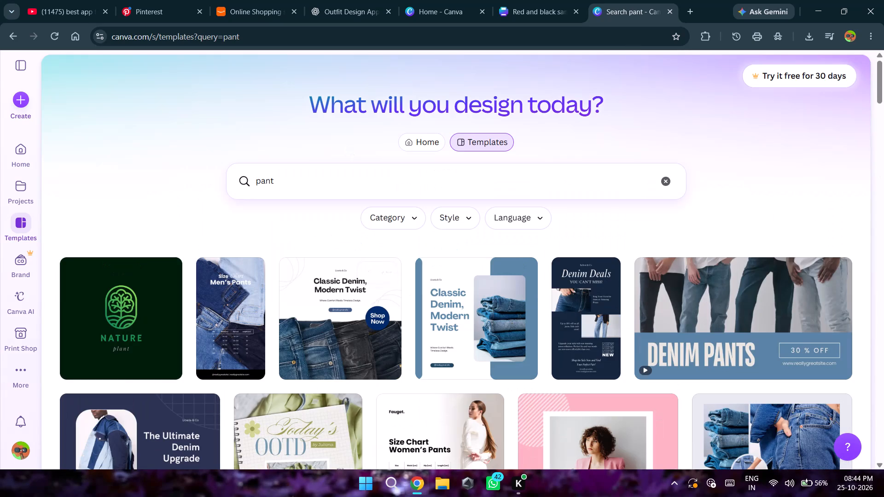
Replace the template search term with "t shirts", run the search and browse the resulting templates.
click(356, 182)
key(BackSpace)
key(BackSpace)
key(BackSpace)
key(BackSpace)
key(BackSpace)
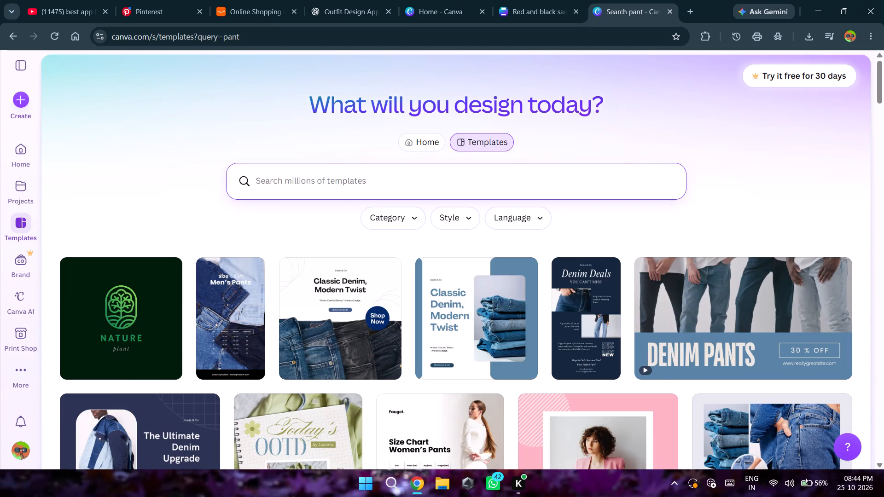
text(t shirts)
key(Return)
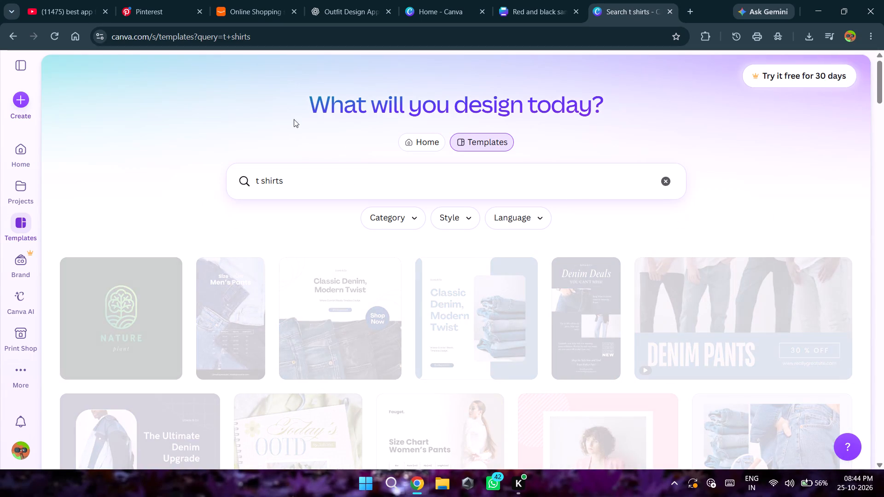
scroll(319, 218, down, 5)
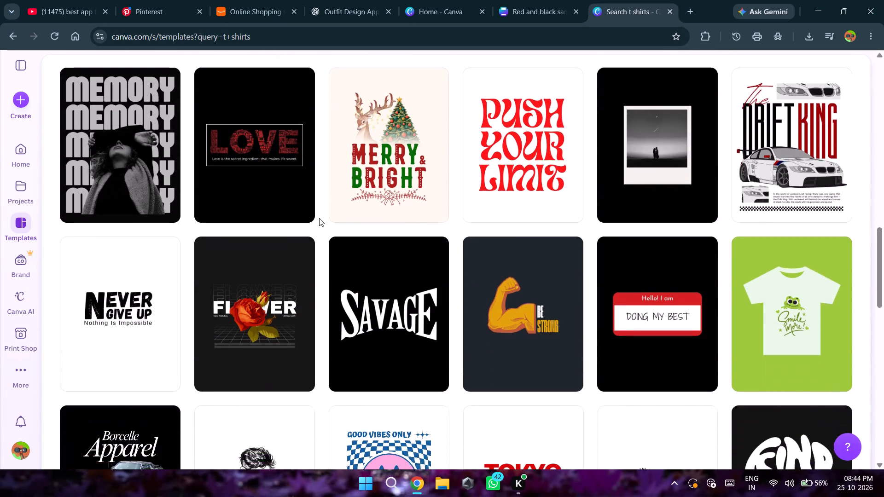
scroll(319, 218, up, 2)
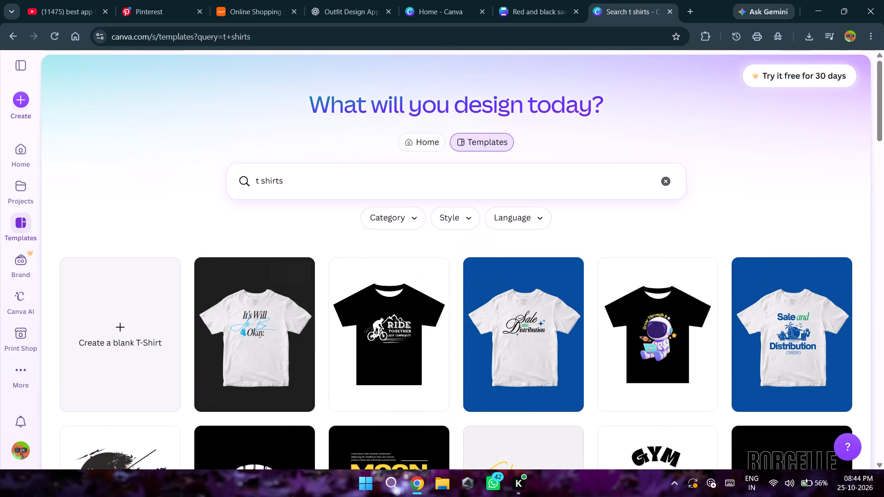
Leave the template search for the home page, search there for "pants" and browse the results.
click(340, 171)
key(BackSpace)
key(BackSpace)
key(BackSpace)
key(BackSpace)
key(BackSpace)
key(BackSpace)
key(BackSpace)
key(BackSpace)
key(BackSpace)
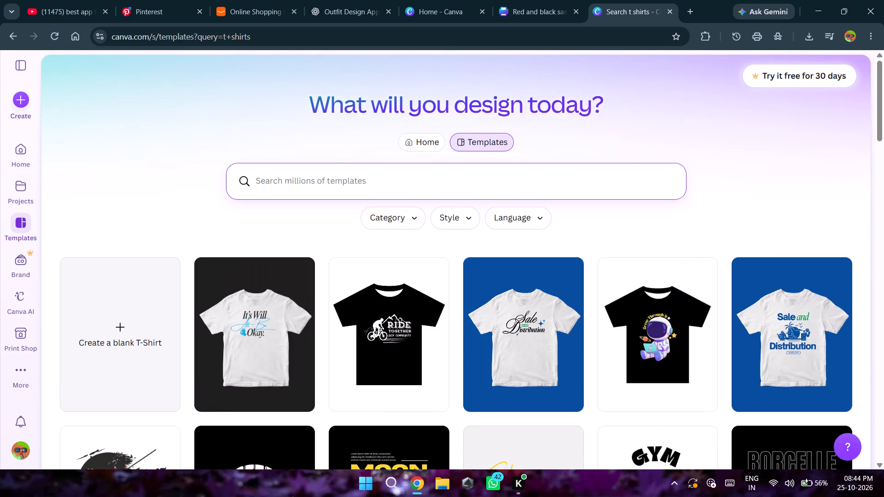
click(20, 150)
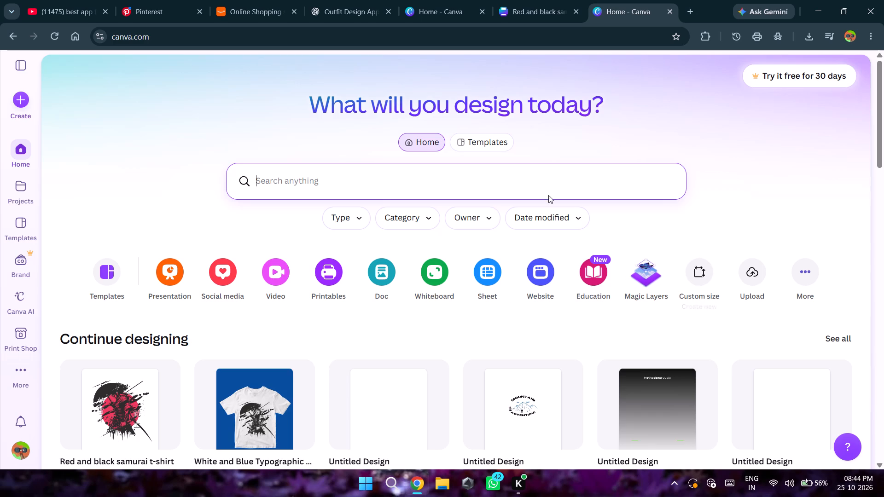
click(410, 186)
text(pants)
key(Return)
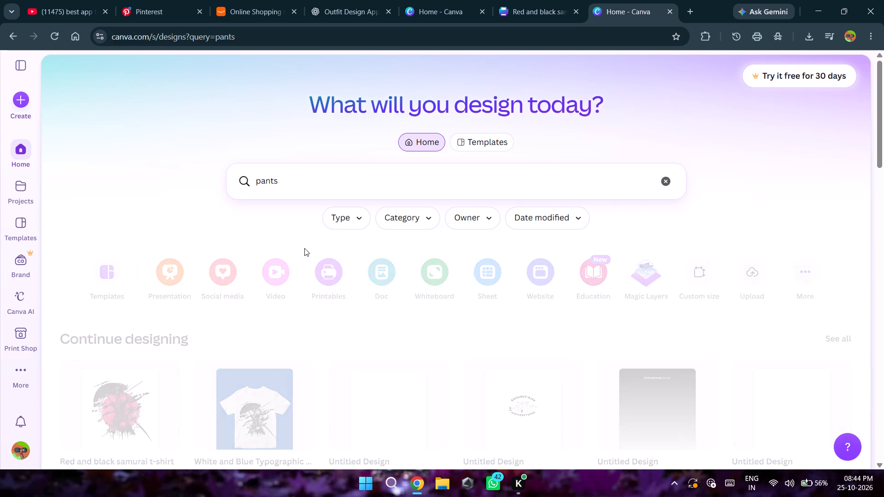
scroll(323, 210, down, 6)
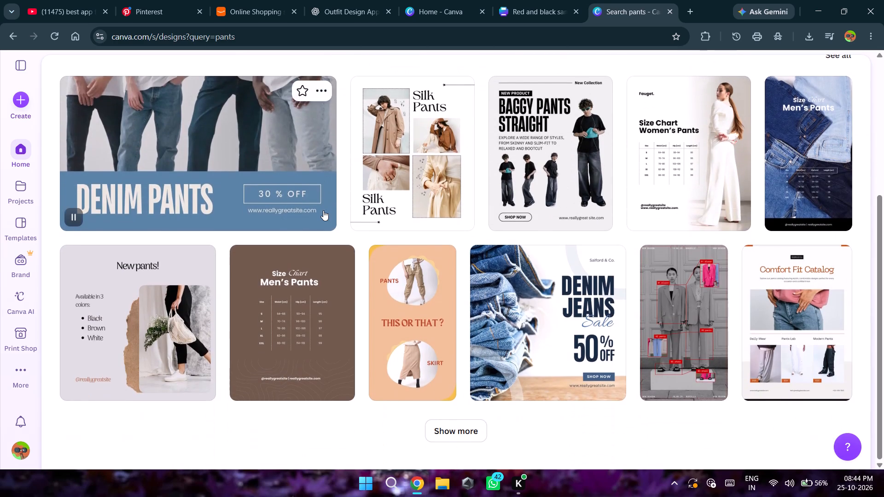
scroll(323, 210, up, 3)
Change the home page search term to "phants", run the search and look through the results.
click(310, 180)
key(BackSpace)
key(BackSpace)
key(BackSpace)
key(BackSpace)
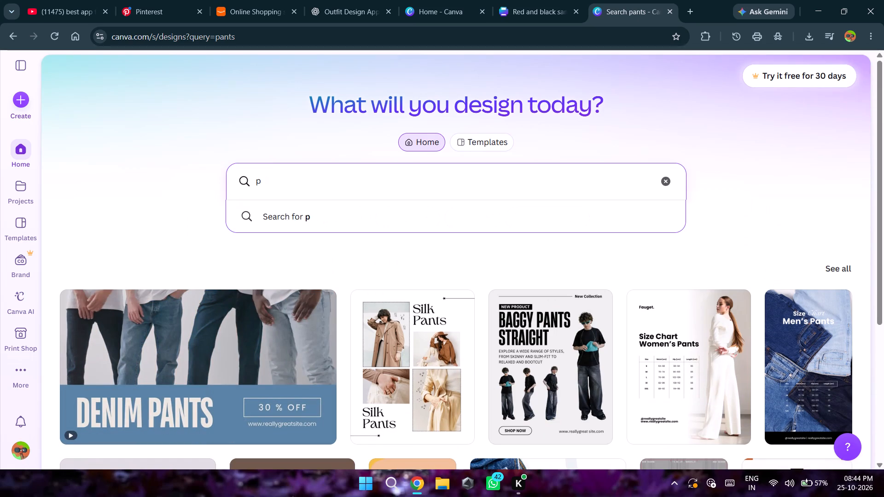
text(hants)
key(Return)
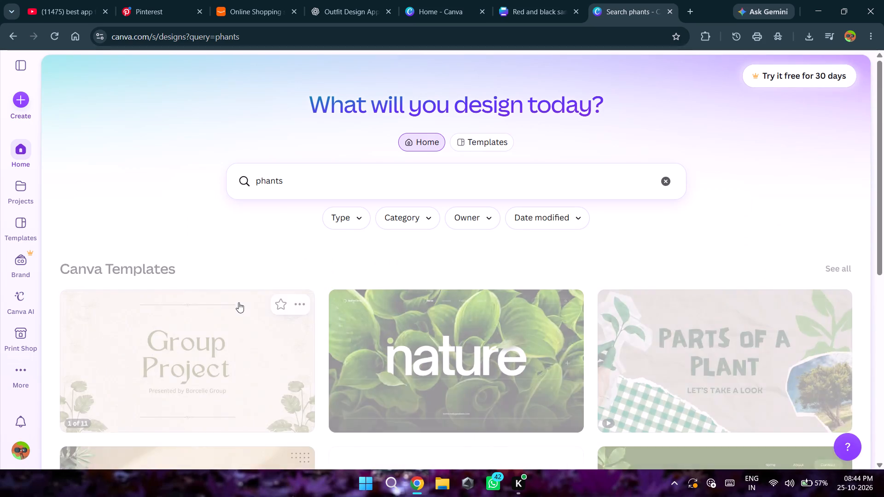
scroll(238, 302, down, 3)
scroll(238, 302, up, 2)
Shorten the home page search term to "phant" and run the search.
click(334, 187)
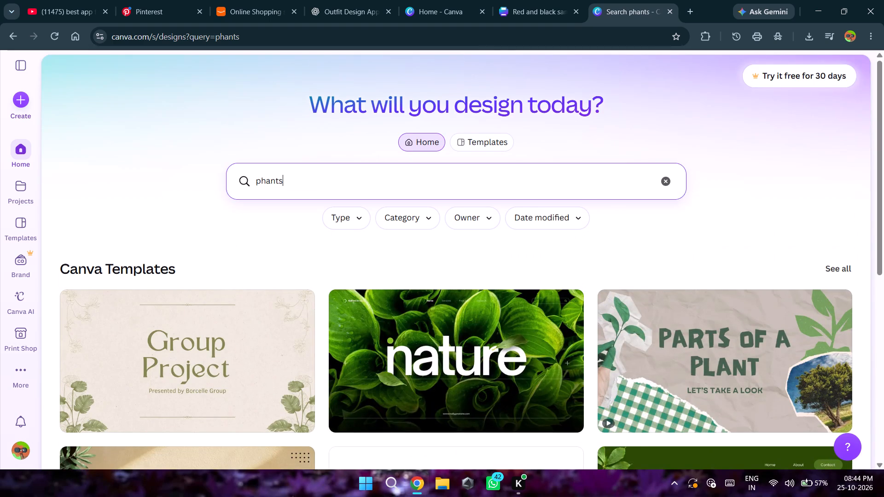
key(BackSpace)
key(Return)
scroll(291, 248, right, 16)
Return to the red and black samurai T-shirt design and close the "phants" search page.
click(543, 1)
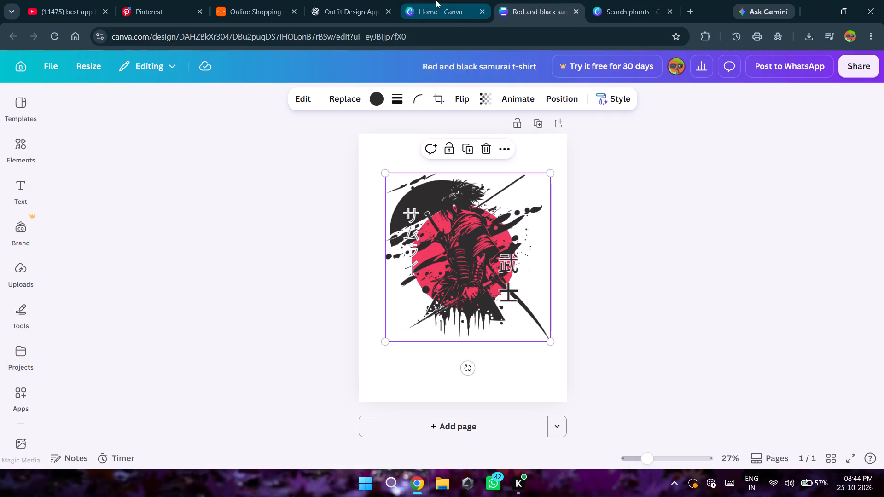
click(436, 0)
click(522, 0)
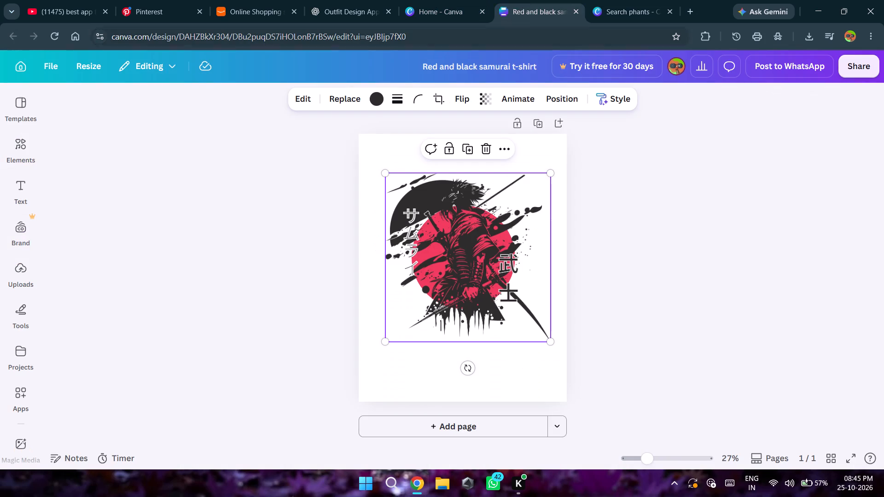
click(667, 13)
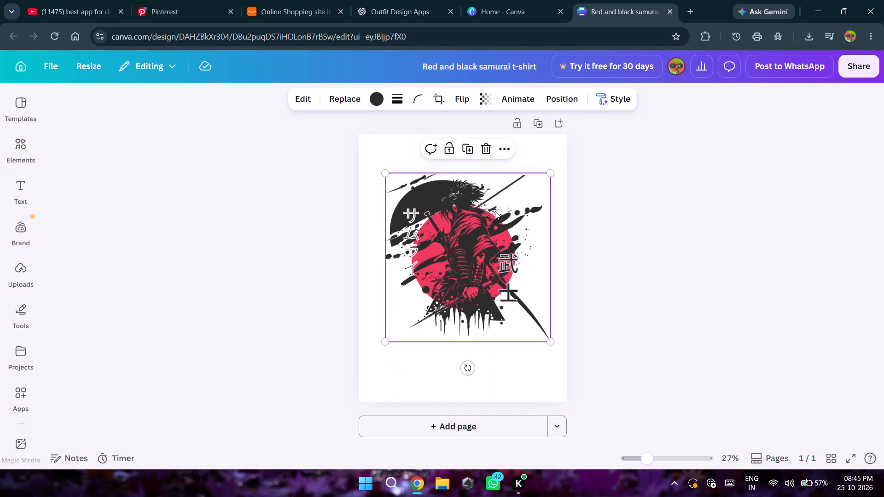
scroll(495, 211, down, 1)
scroll(611, 341, down, 3)
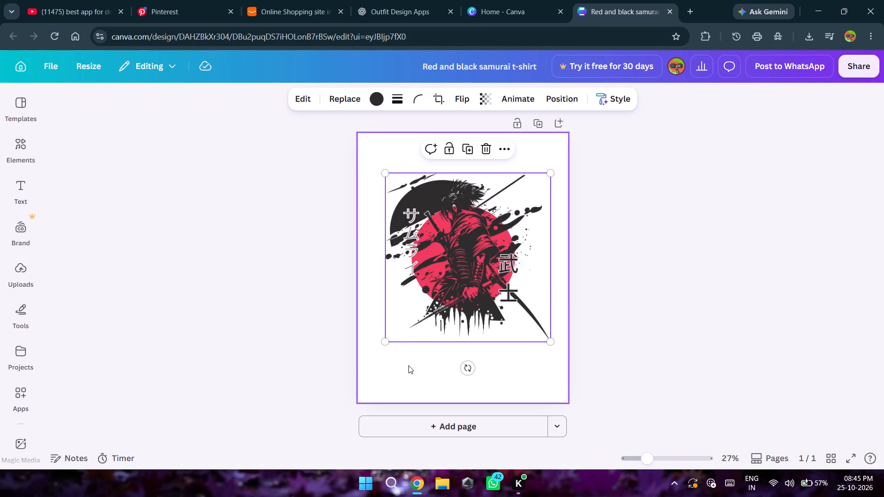